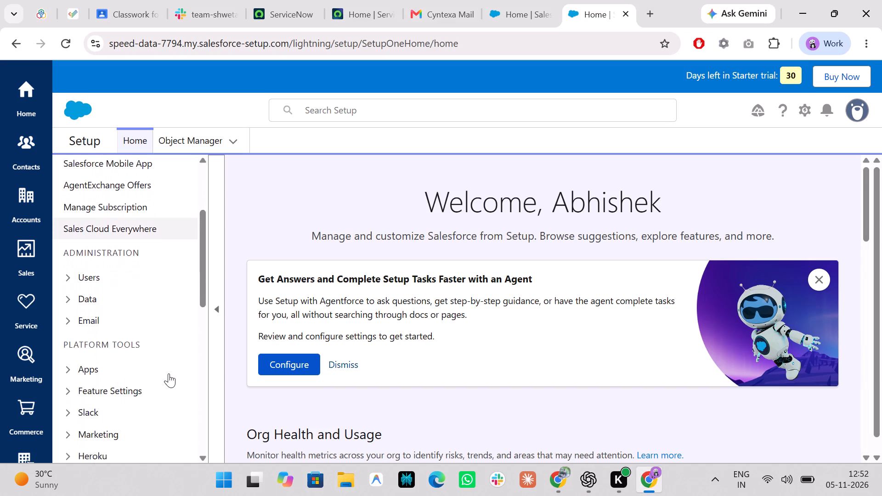
scroll(169, 373, down, 5)
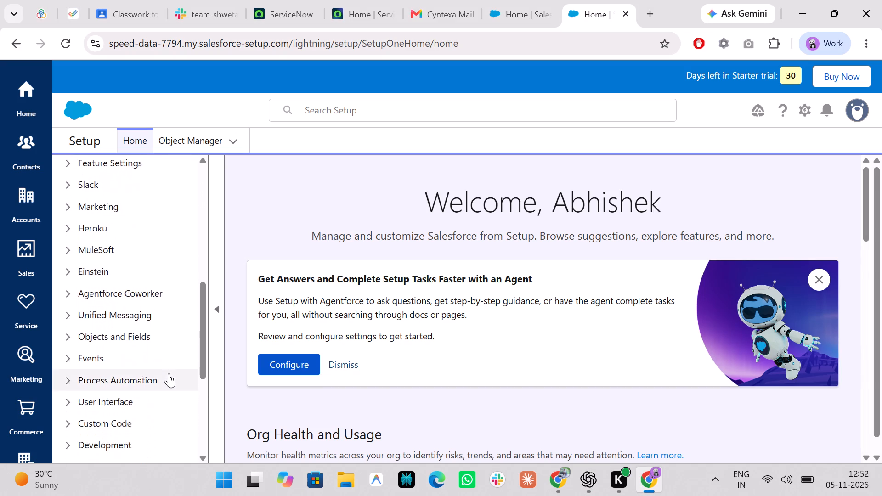
scroll(169, 373, down, 4)
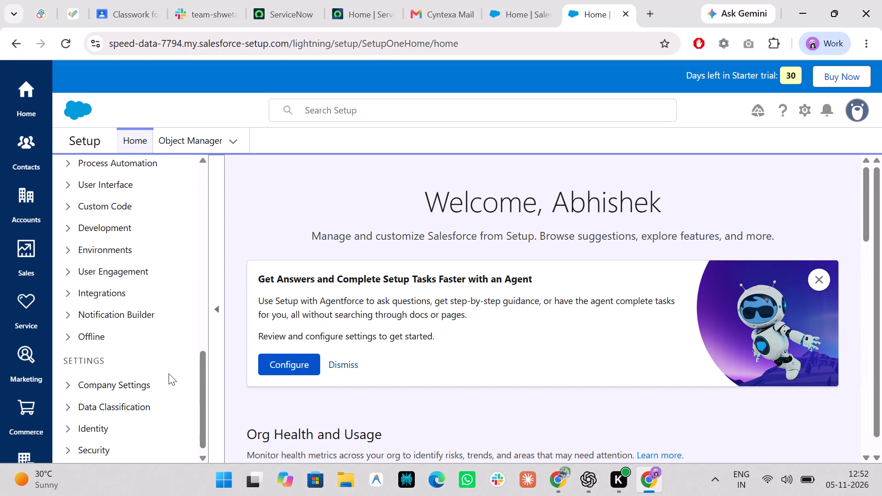
scroll(169, 373, up, 5)
scroll(169, 373, right, 1)
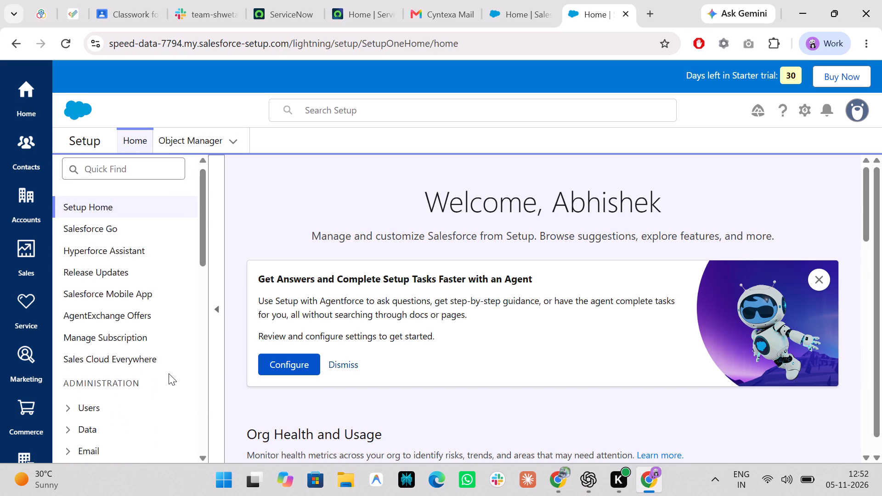
scroll(169, 373, right, 1)
scroll(140, 367, down, 1)
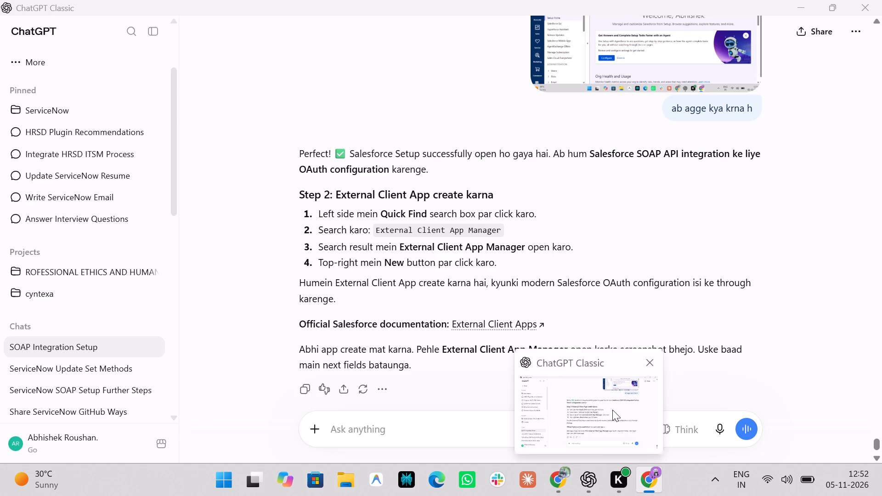
Check Step 2 in ChatGPT again and examine the entries under Integrations in Salesforce Setup's navigation.
scroll(98, 310, down, 1)
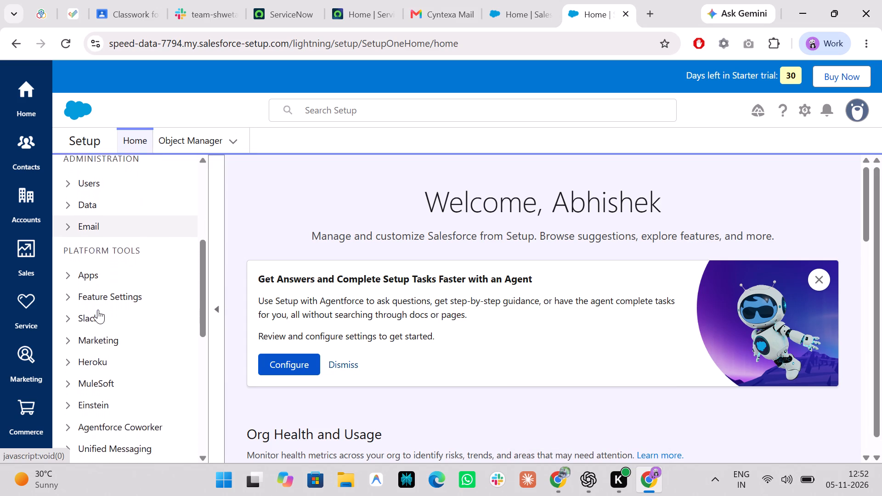
scroll(98, 310, down, 3)
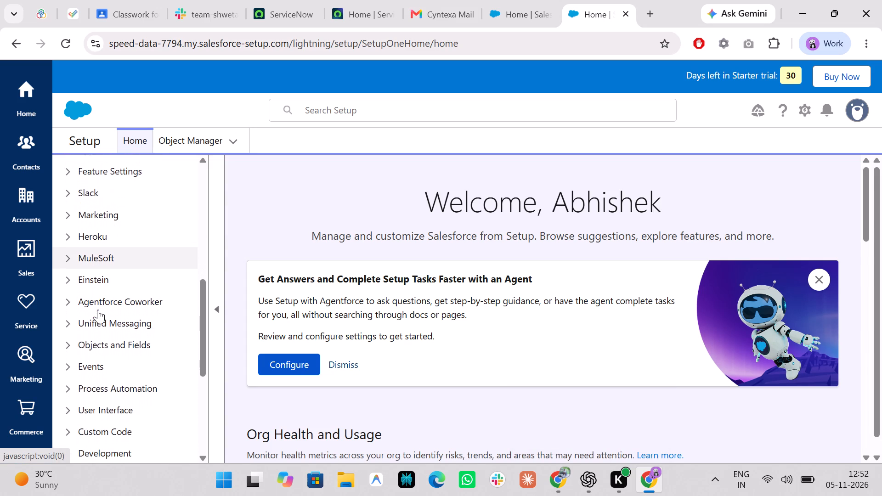
scroll(98, 310, down, 3)
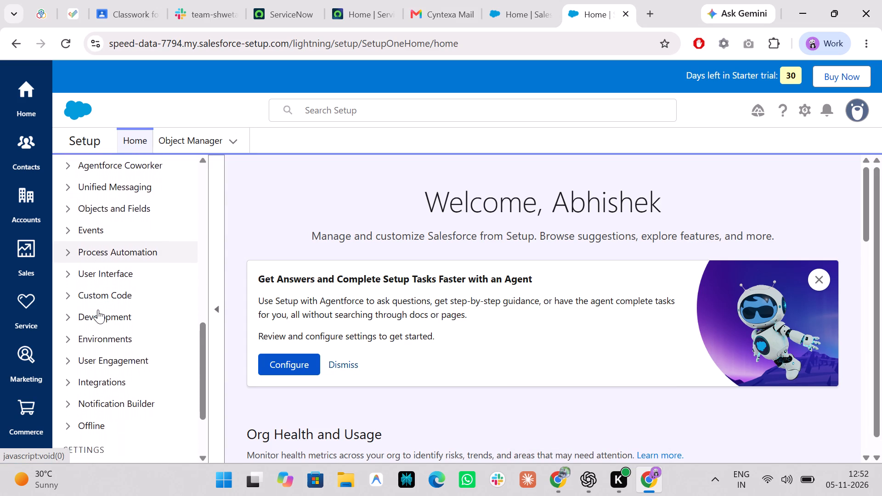
scroll(98, 310, down, 2)
click(69, 321)
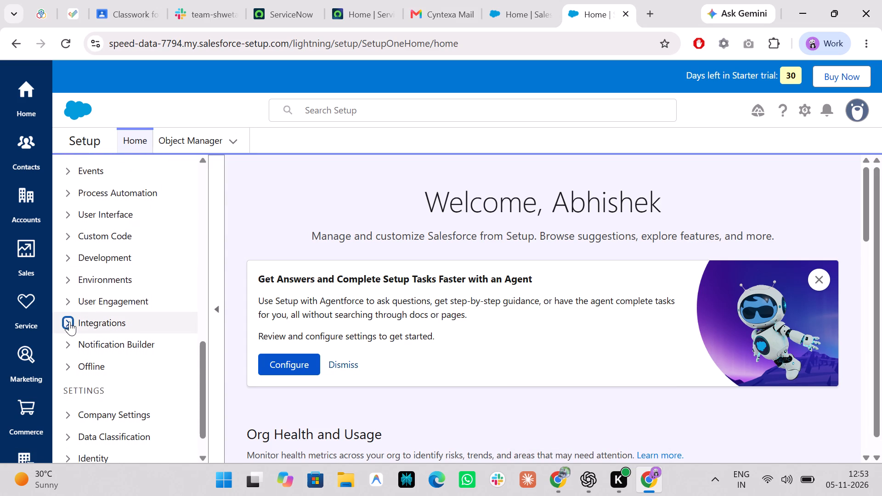
scroll(69, 321, down, 4)
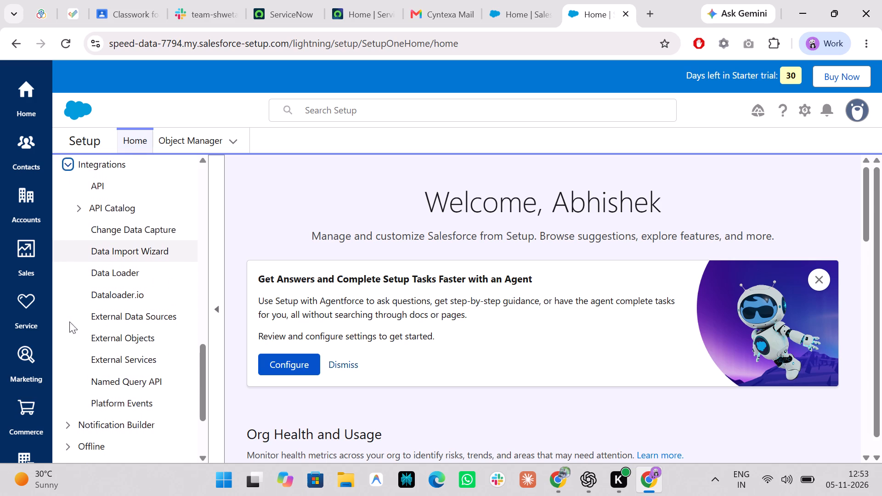
scroll(69, 321, down, 3)
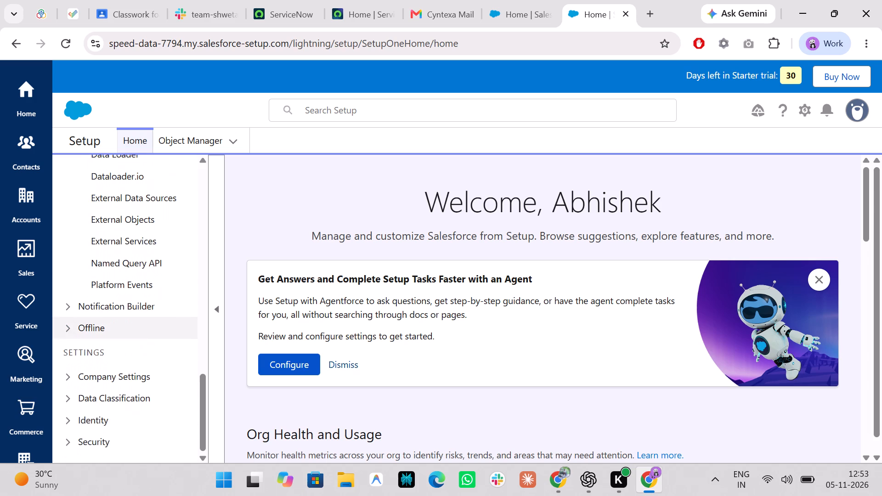
Examine the entries under Company Settings in Setup's navigation and try to expand Data Classification.
click(69, 380)
scroll(69, 380, down, 2)
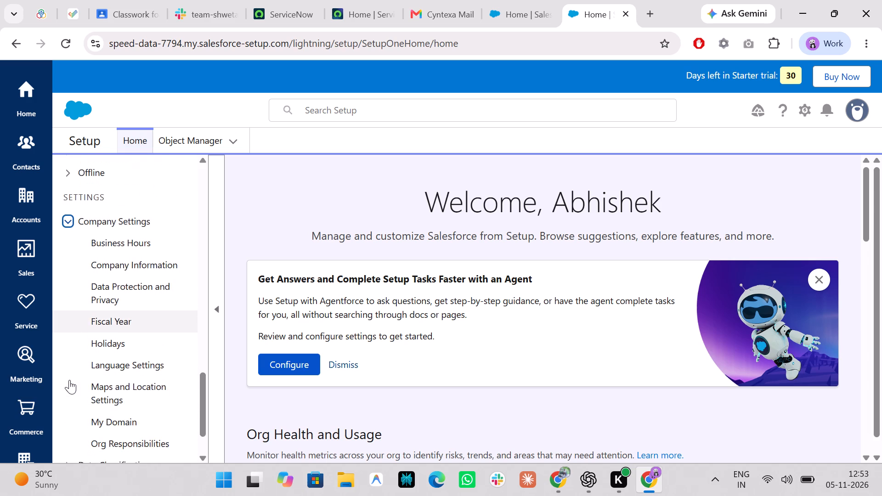
scroll(69, 380, down, 2)
click(63, 403)
scroll(63, 403, down, 1)
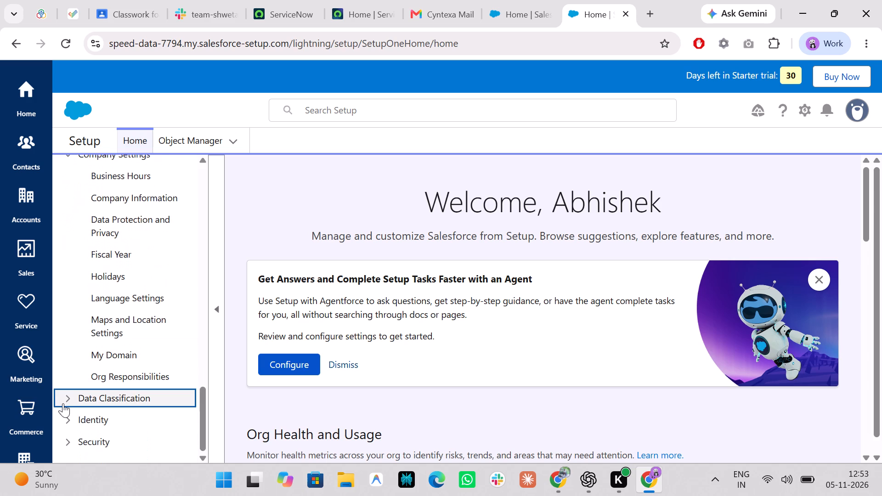
scroll(63, 403, down, 1)
click(77, 397)
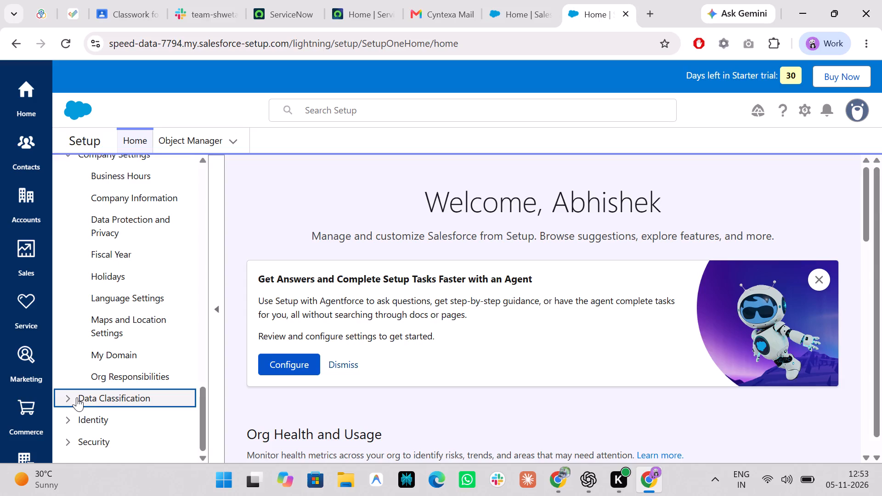
click(63, 397)
Open the personal settings of the logged-in Salesforce user and look through the entries under My Personal Information.
click(853, 113)
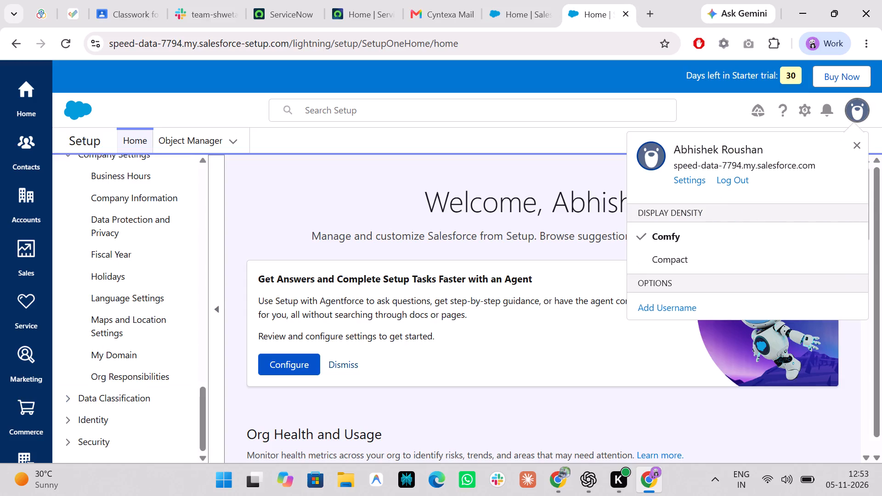
click(696, 179)
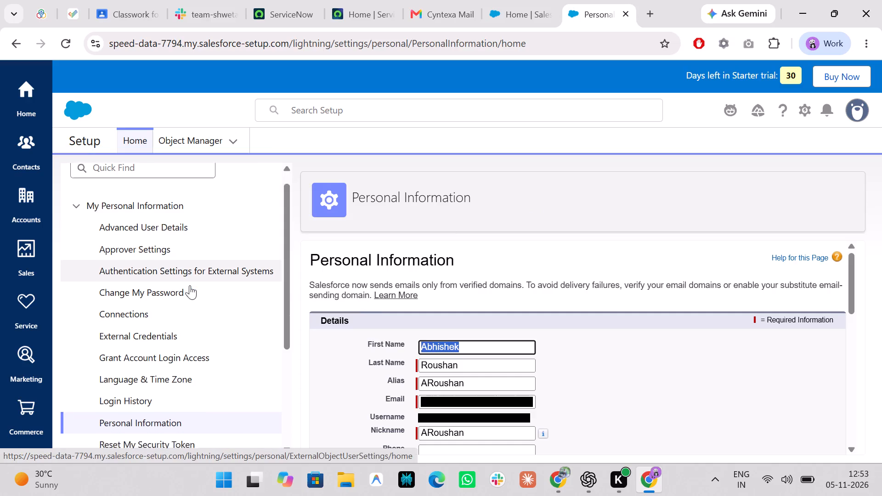
scroll(190, 285, down, 2)
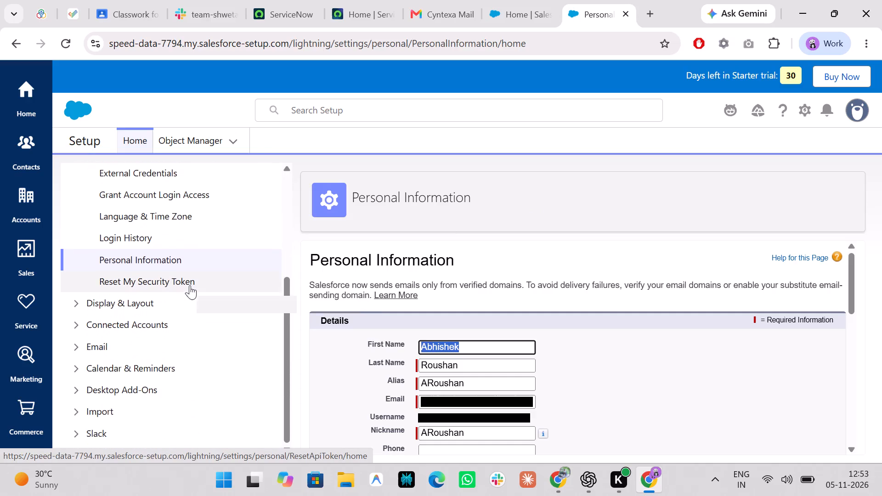
scroll(190, 285, up, 3)
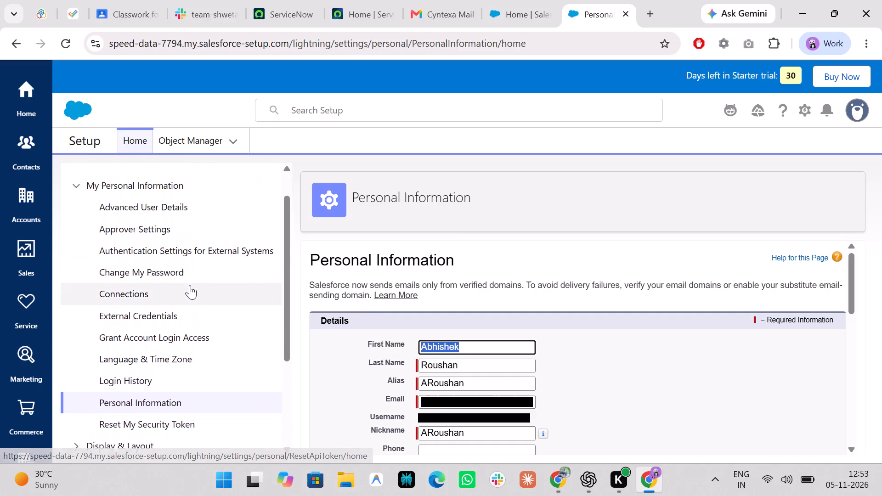
scroll(190, 285, up, 4)
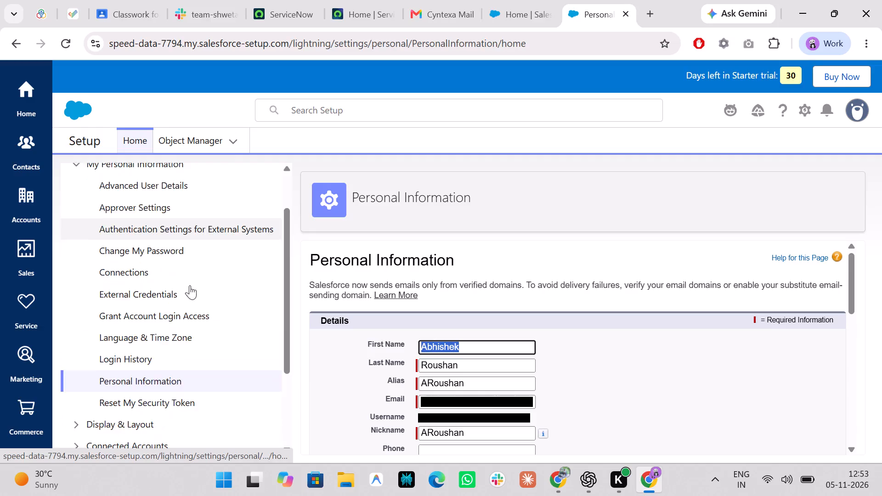
Return to the Salesforce Home tab and open Advanced Setup again from Quick Settings.
click(527, 0)
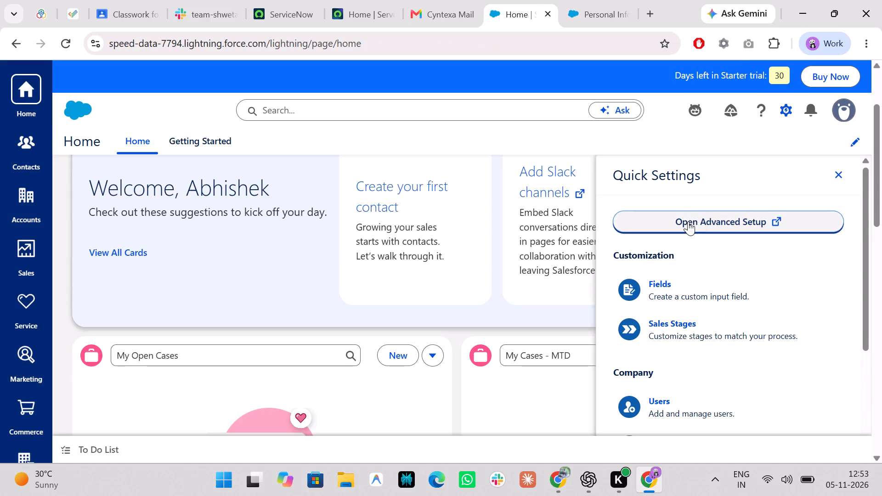
click(688, 221)
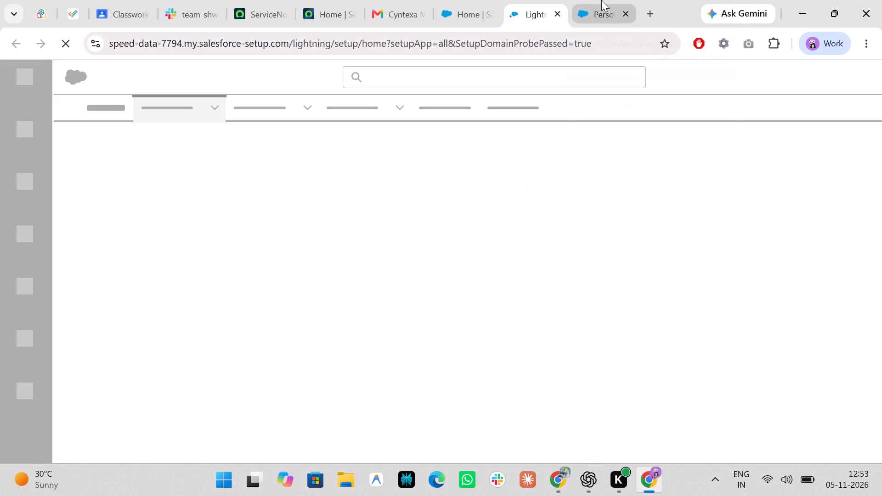
Expand the Users category under Administration in Setup's navigation and open the Queues page.
scroll(136, 329, down, 1)
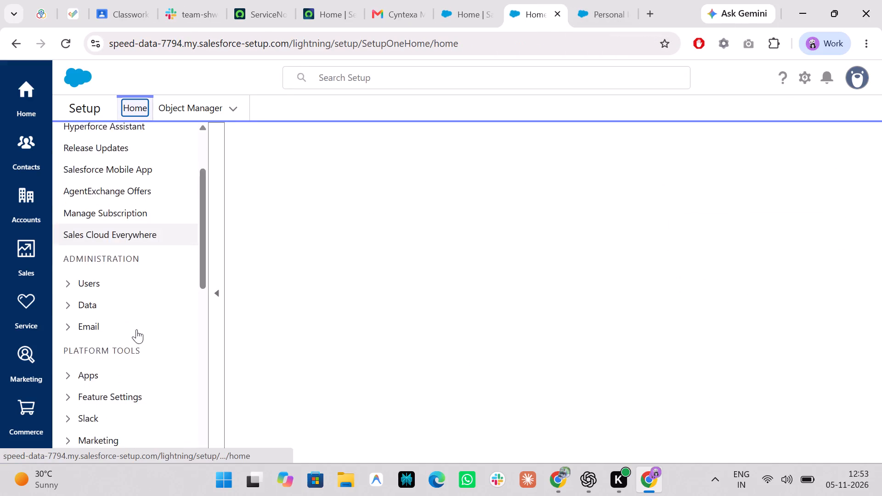
scroll(136, 329, down, 1)
scroll(69, 304, down, 1)
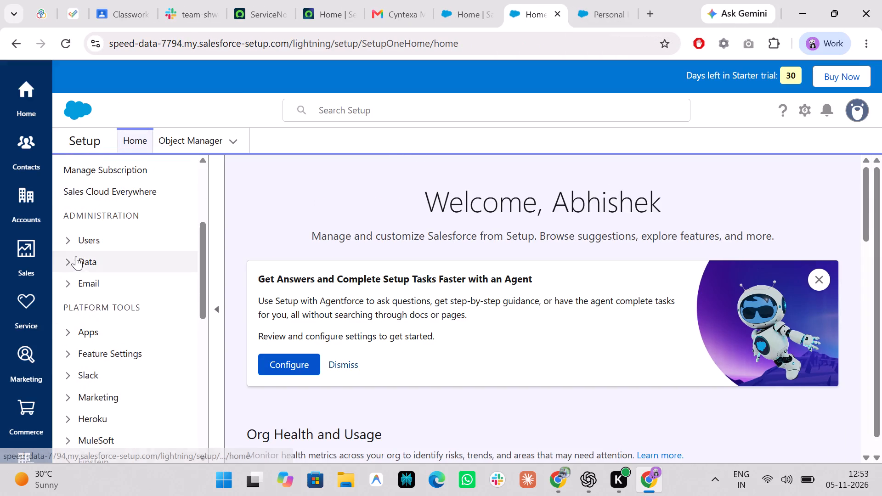
click(64, 240)
scroll(64, 240, down, 1)
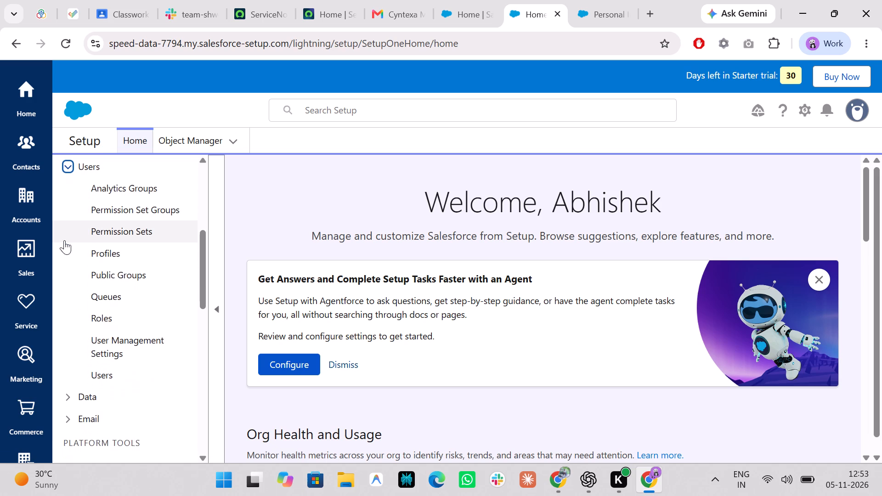
scroll(64, 240, down, 1)
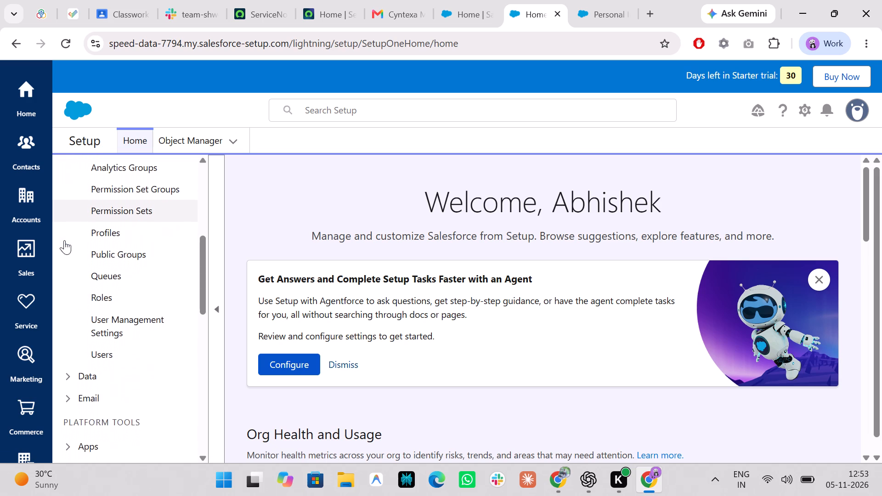
scroll(64, 240, down, 1)
click(109, 273)
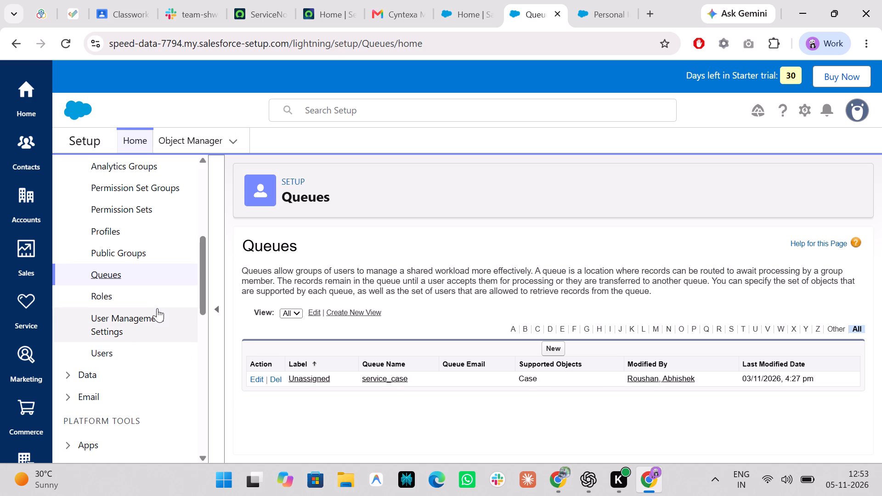
Look through the Platform Tools and Settings categories in Setup's navigation for where External Client App Manager could be.
scroll(138, 356, down, 3)
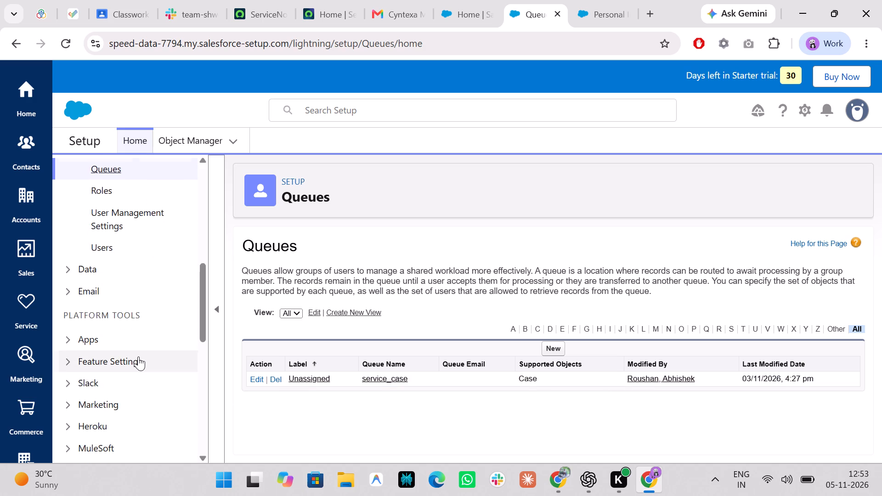
scroll(138, 356, down, 2)
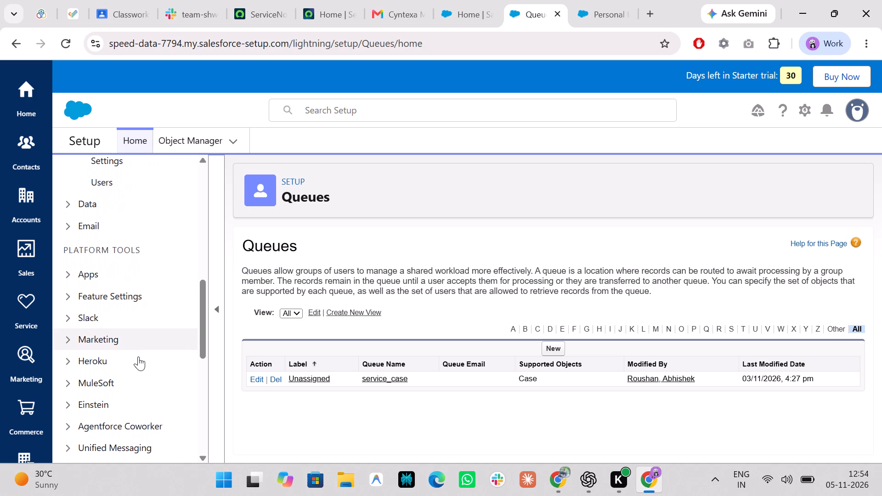
scroll(138, 356, down, 2)
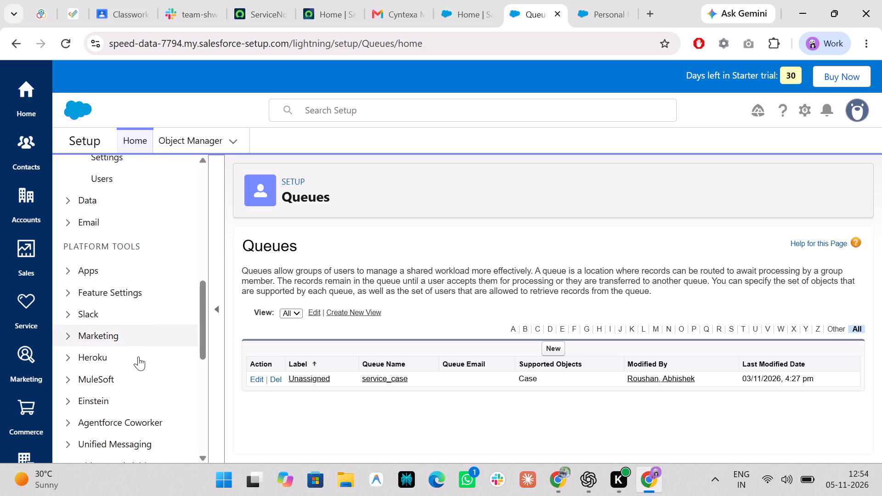
scroll(138, 356, down, 1)
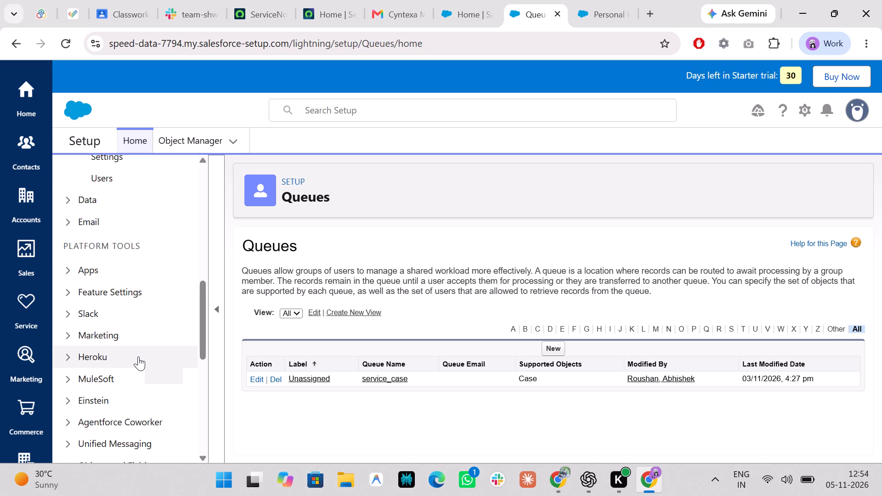
scroll(138, 356, down, 1)
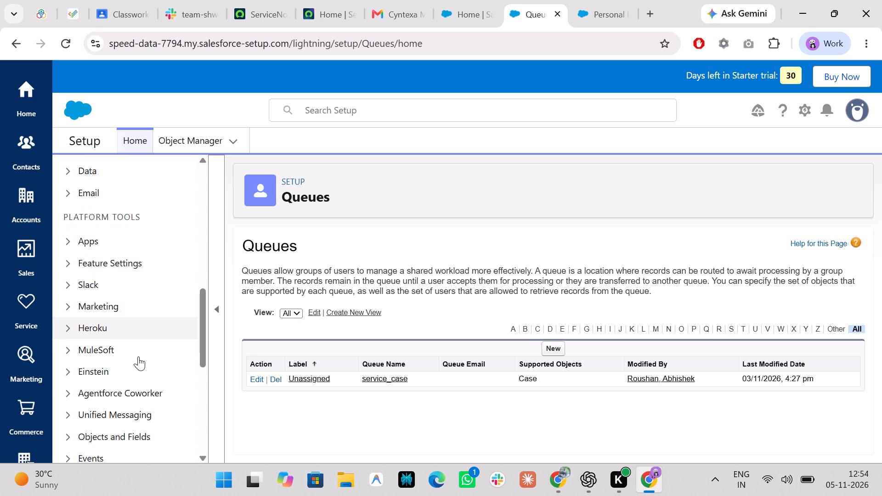
scroll(138, 356, down, 2)
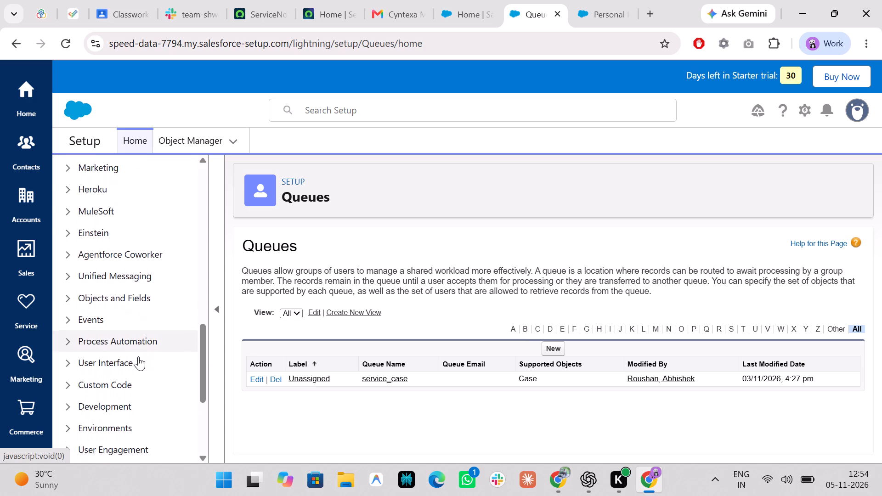
scroll(138, 356, down, 2)
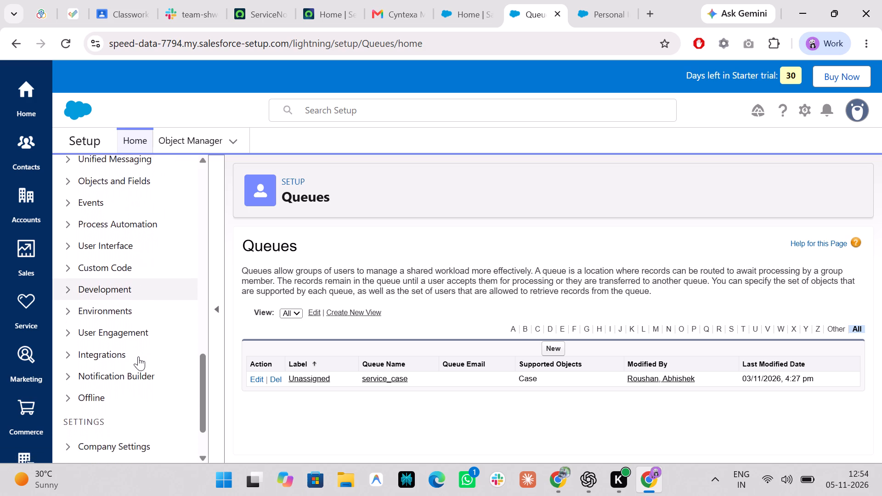
scroll(138, 356, down, 2)
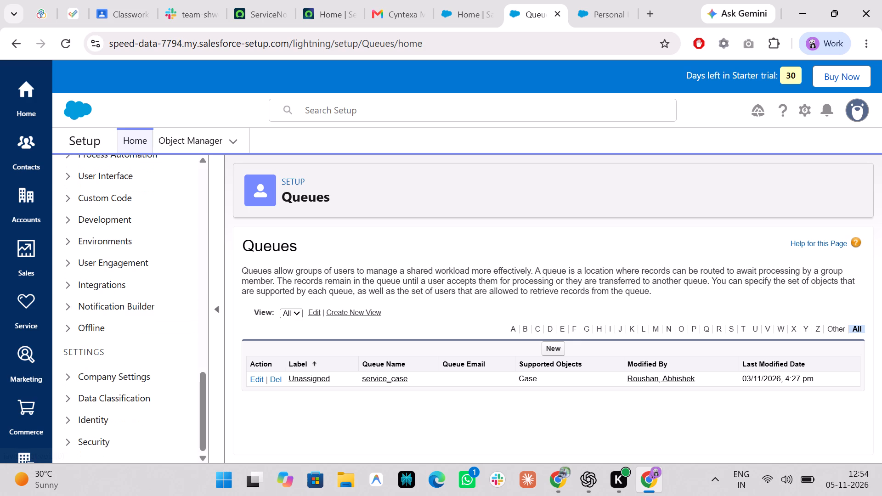
Expand the Offline, Notification Builder and Integrations categories under Platform Tools to check their entries.
click(62, 327)
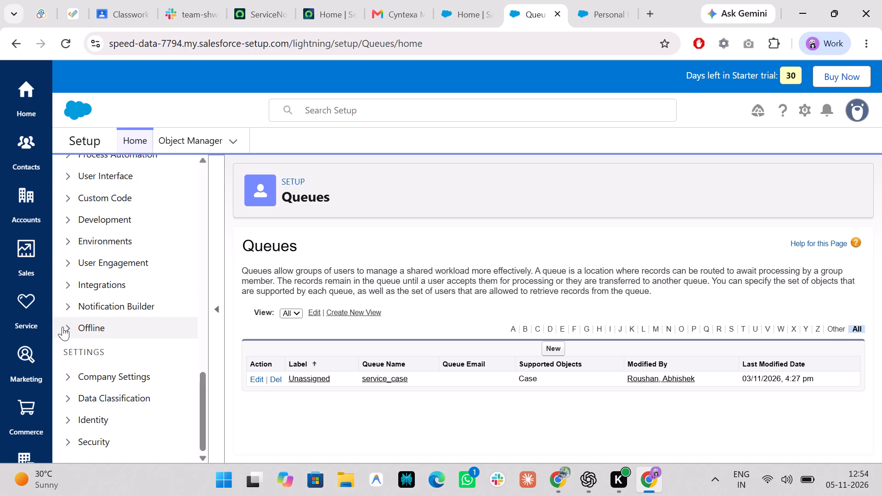
click(69, 327)
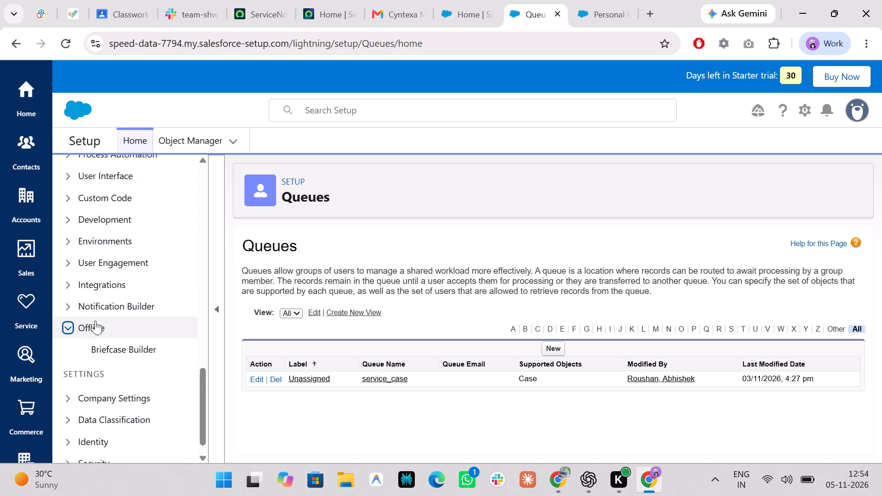
click(65, 302)
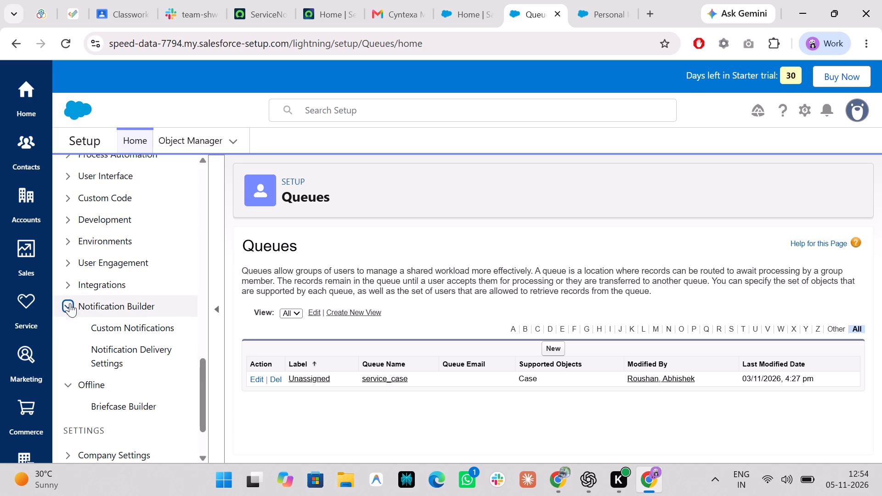
scroll(130, 342, up, 1)
click(68, 329)
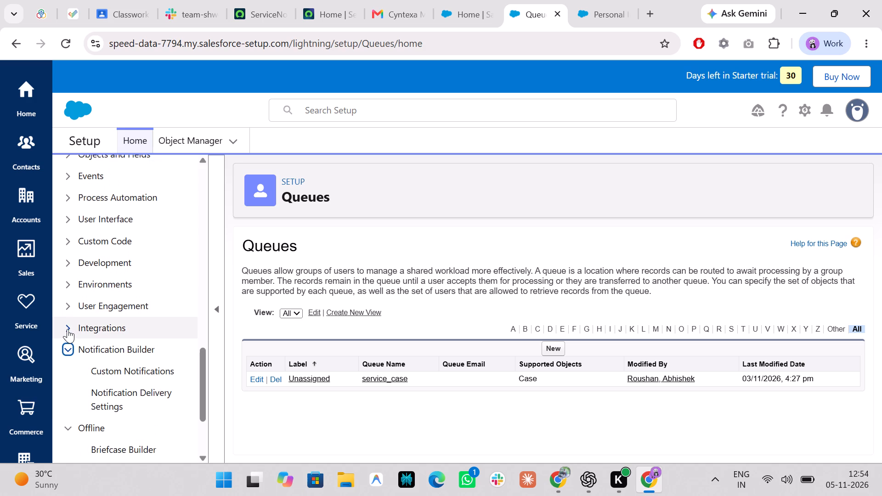
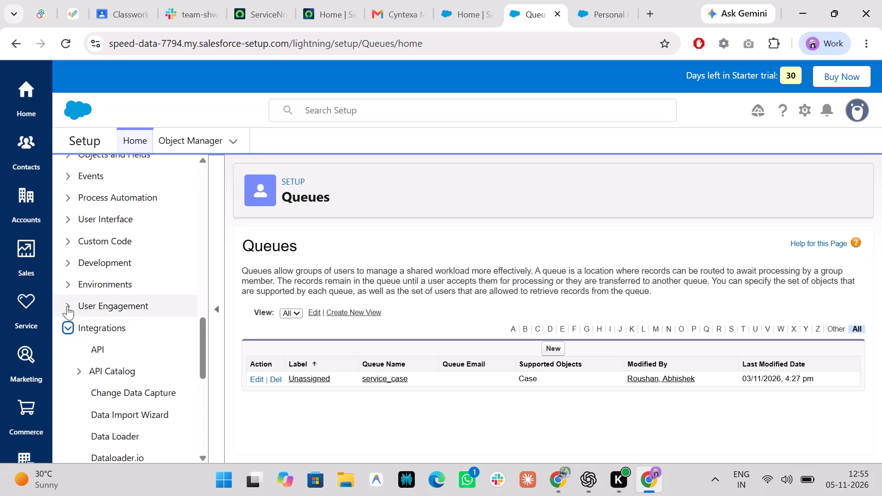
Expand User Engagement, Environments, Development, Custom Code, User Interface and Process Automation in Setup's navigation.
click(67, 306)
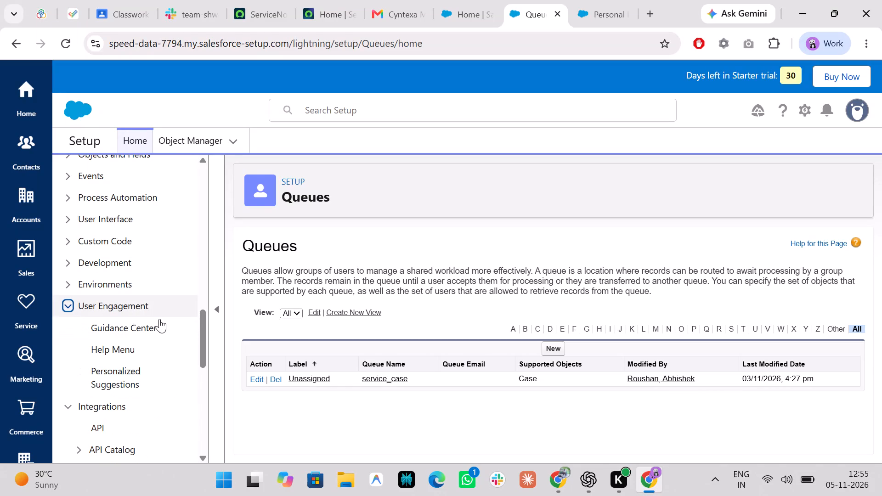
click(66, 280)
click(63, 254)
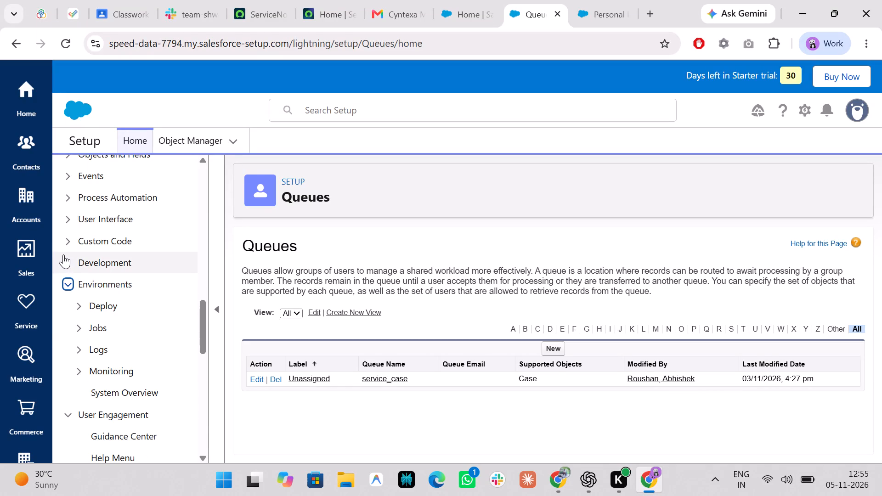
click(68, 264)
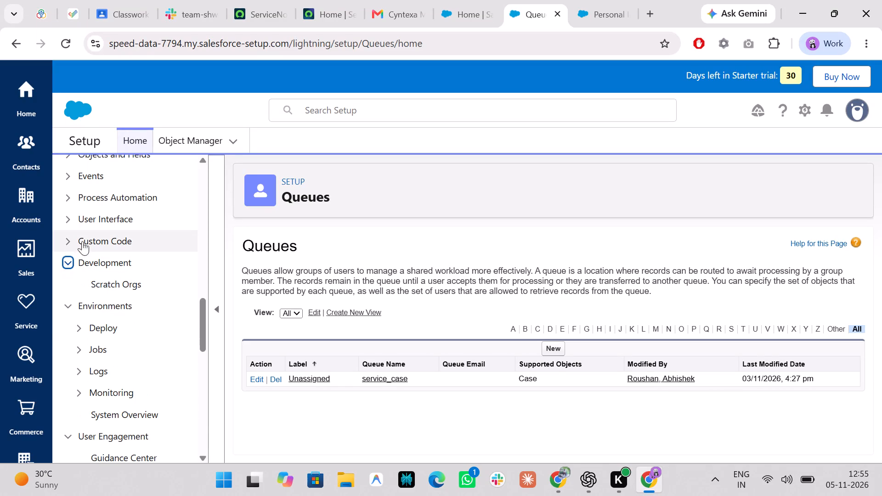
click(67, 238)
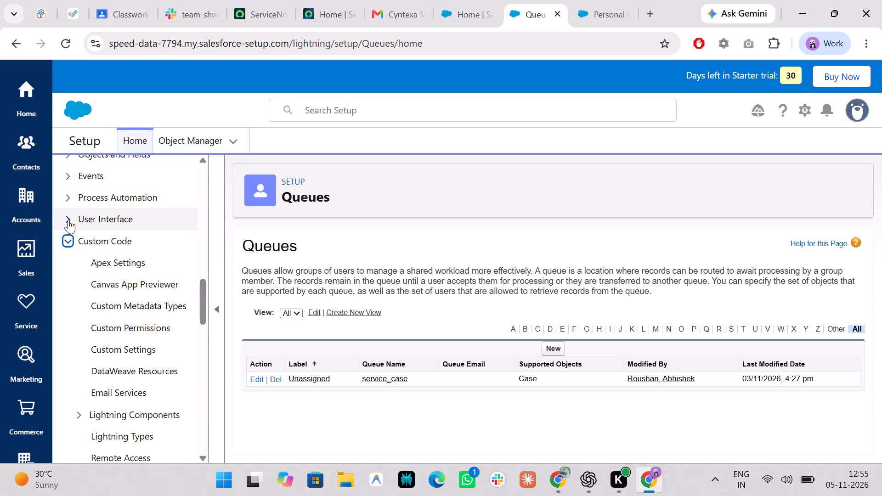
click(67, 220)
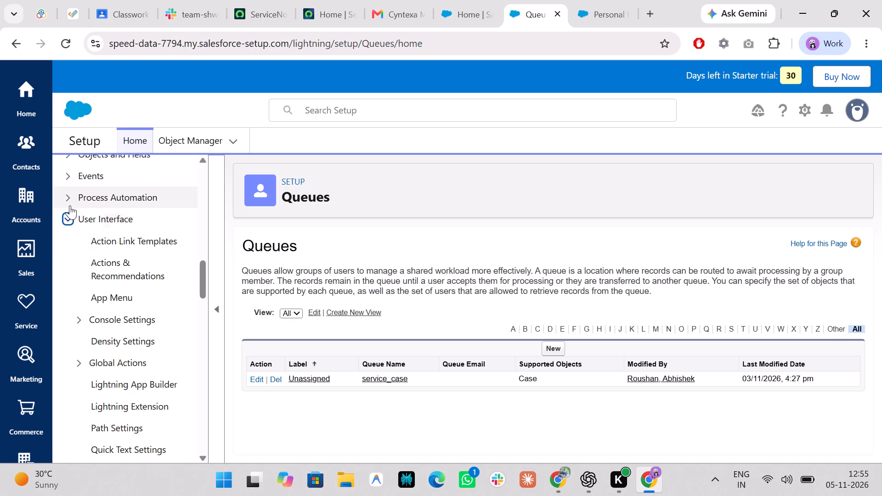
click(70, 200)
Expand Objects and Fields, Events, Unified Messaging, Agentforce Coworker and Einstein under Platform Tools.
scroll(70, 200, up, 1)
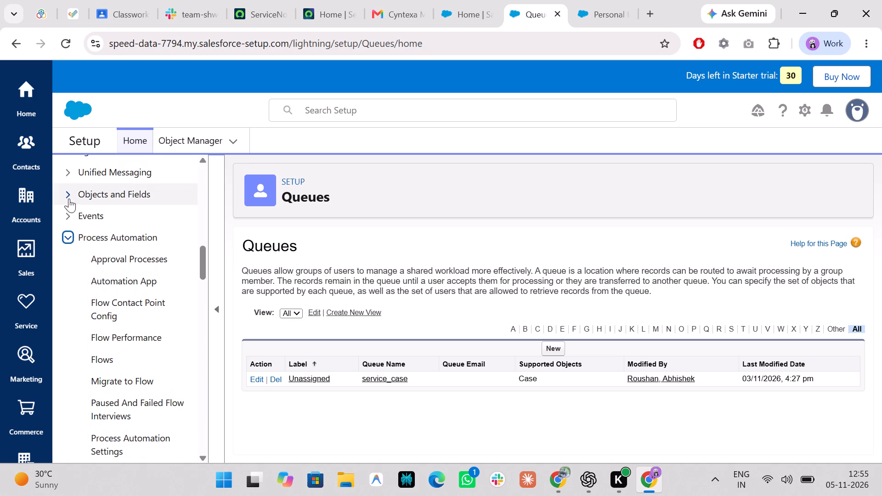
click(68, 196)
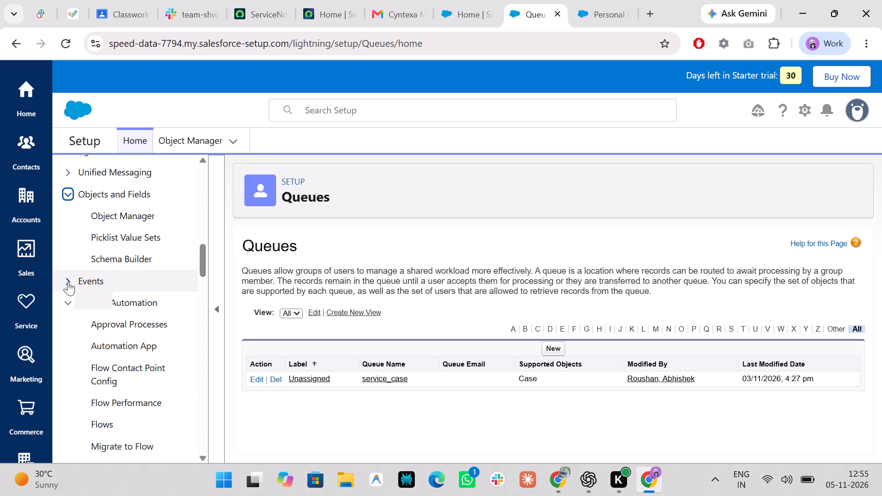
click(68, 282)
scroll(68, 282, up, 2)
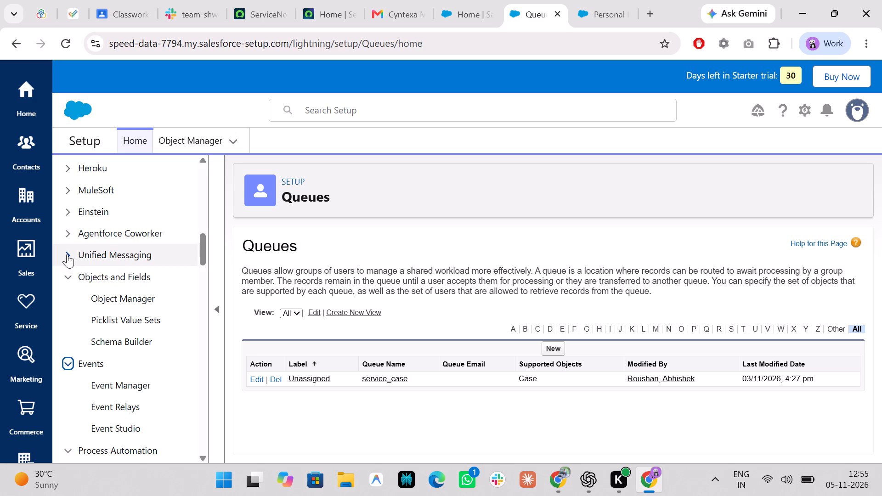
click(67, 254)
scroll(67, 254, up, 1)
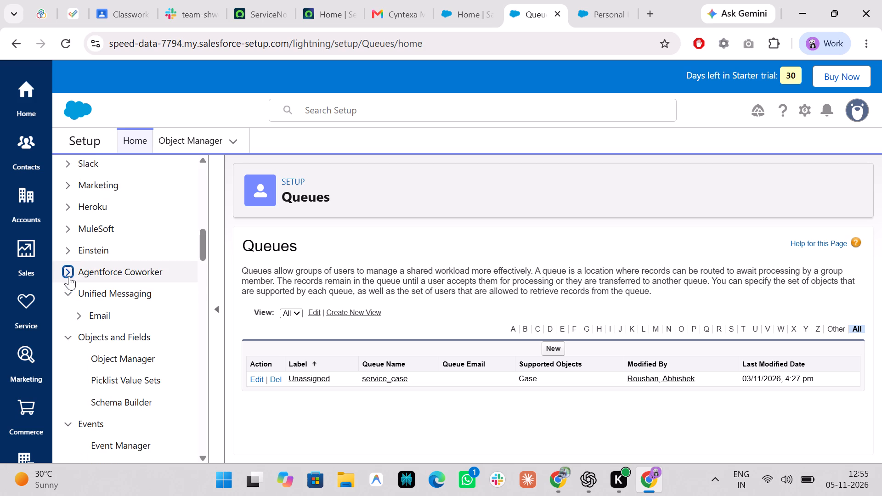
click(69, 276)
click(68, 251)
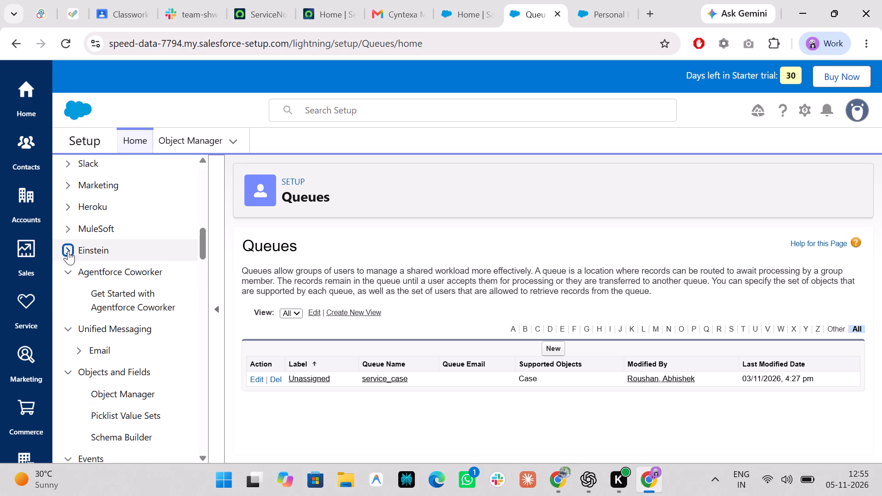
Expand the remaining Platform Tools categories: MuleSoft, Heroku, Marketing, Slack, Feature Settings and Apps.
scroll(68, 251, up, 1)
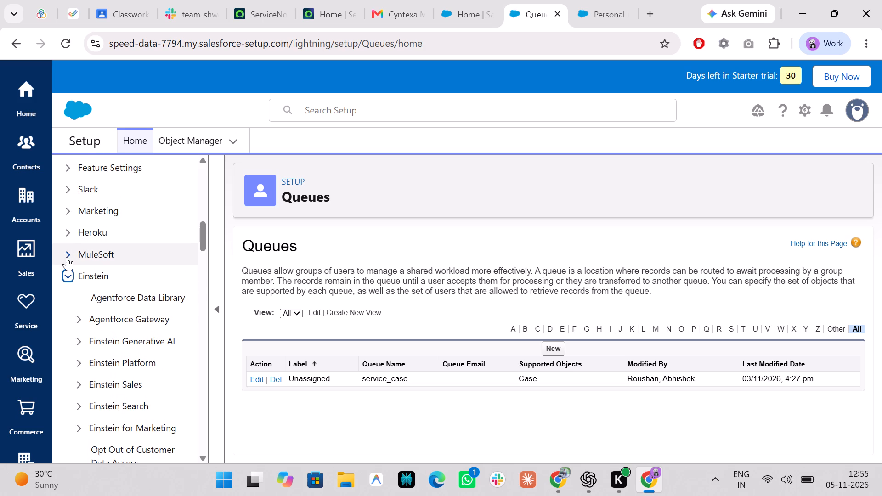
click(67, 257)
scroll(67, 257, up, 1)
click(73, 260)
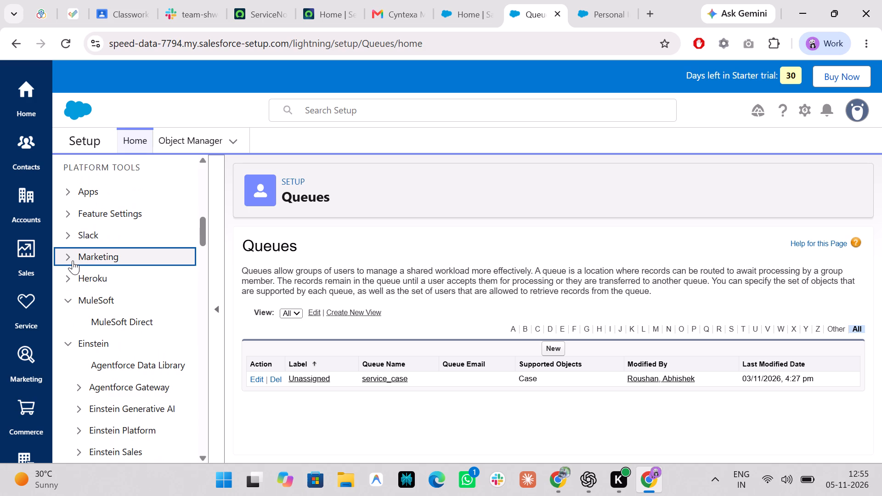
click(69, 276)
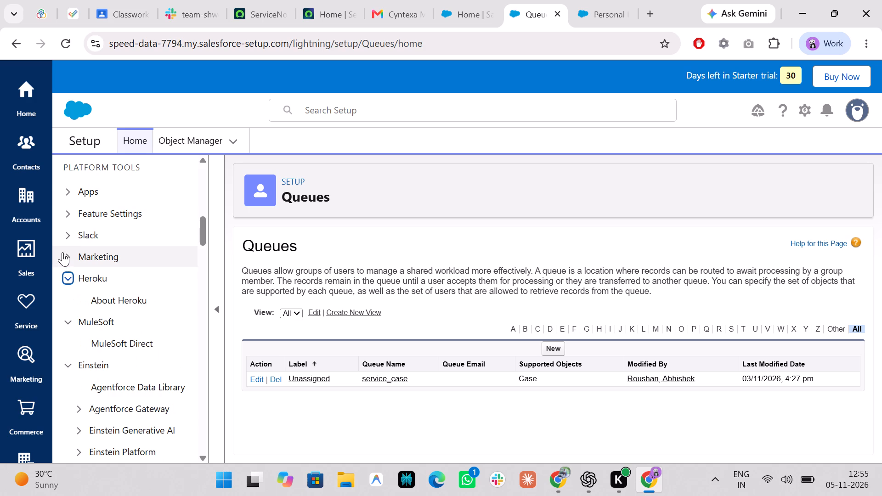
click(66, 261)
scroll(66, 261, up, 1)
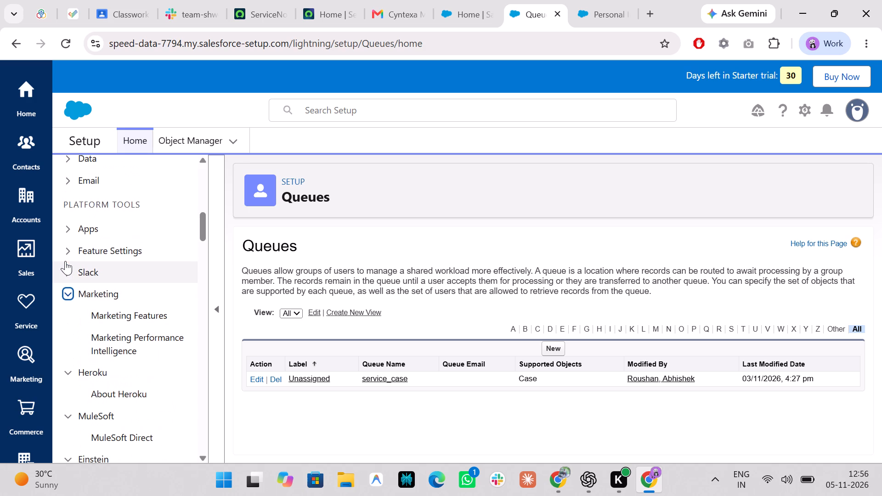
click(66, 271)
click(68, 254)
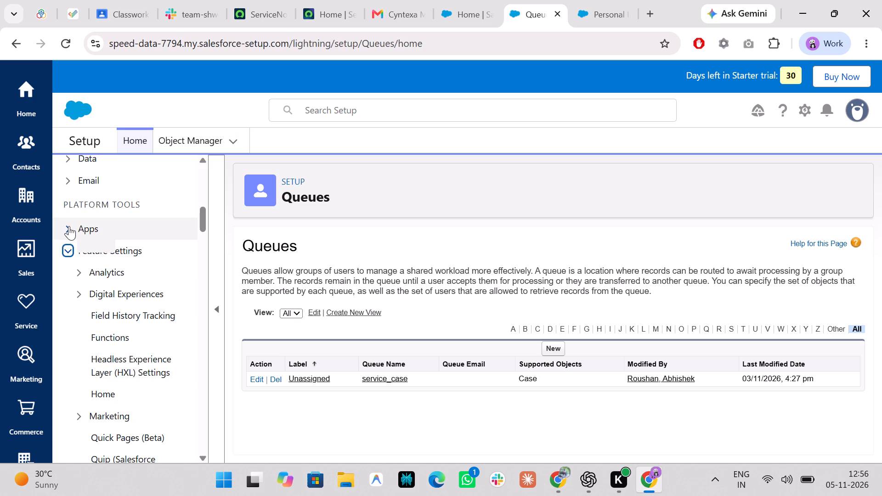
click(69, 226)
Expand the Data and Email categories under Administration and look through the expanded navigation.
scroll(69, 226, up, 2)
click(68, 235)
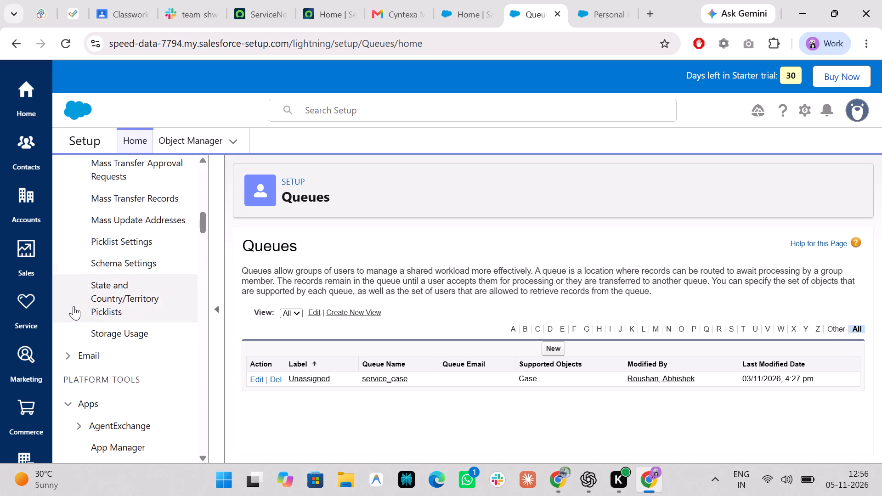
click(68, 357)
scroll(68, 357, down, 1)
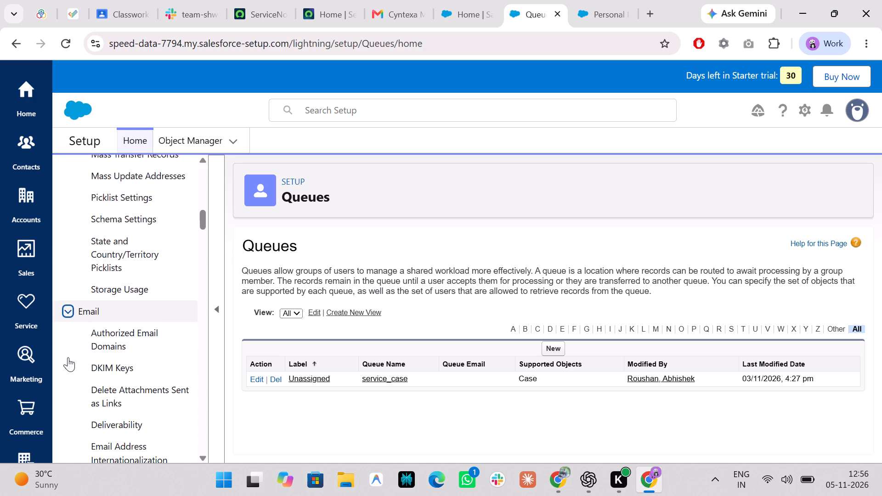
scroll(68, 357, down, 4)
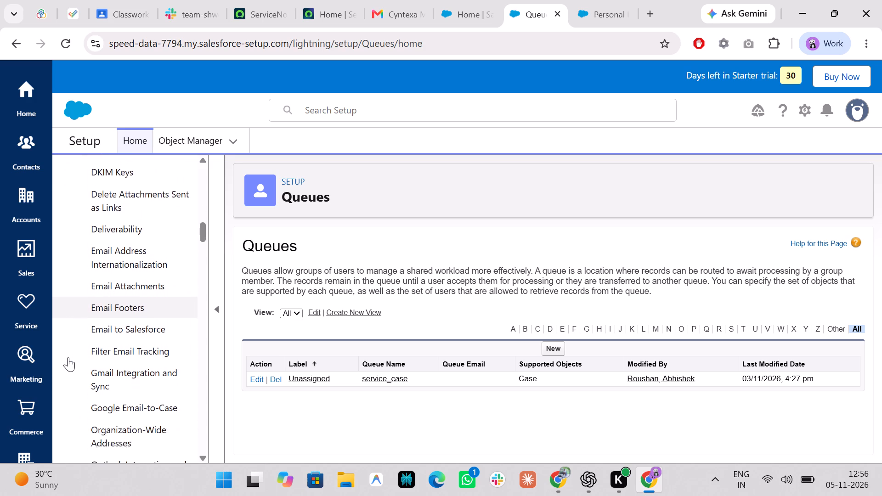
scroll(68, 357, down, 3)
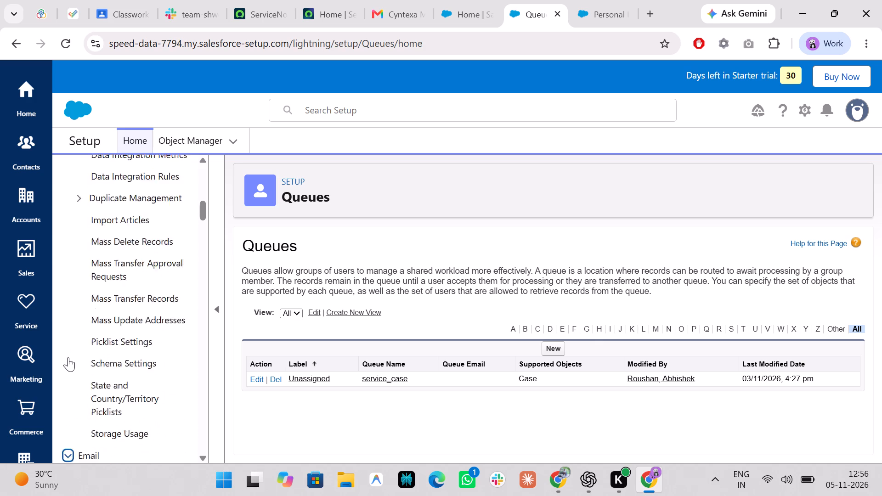
scroll(68, 357, up, 4)
scroll(68, 357, down, 3)
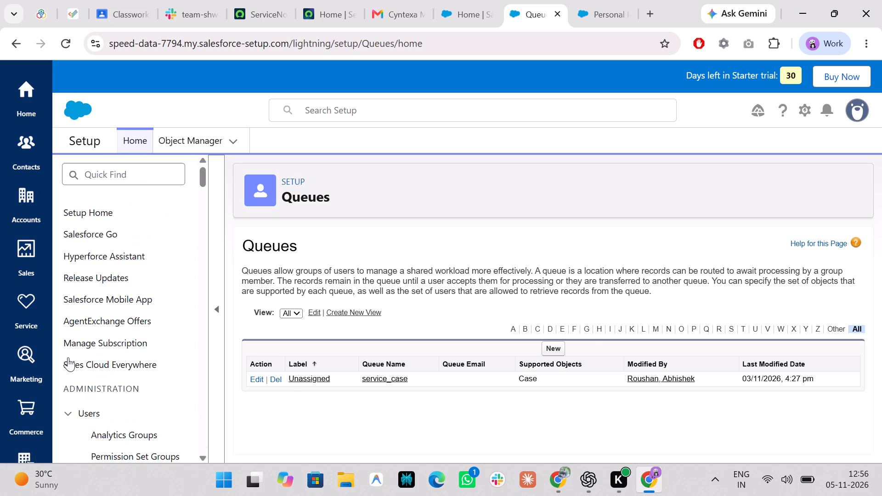
click(384, 202)
key(ctrl+a)
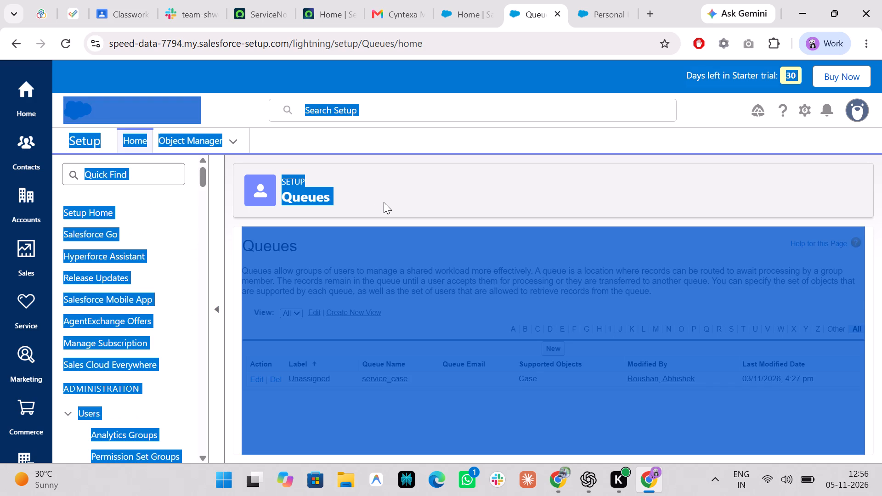
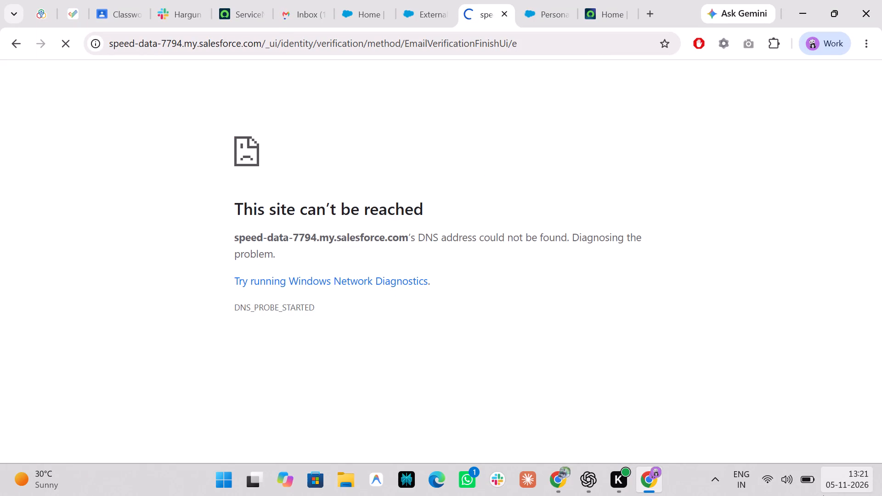
Examine the available Wi-Fi networks, reopening and refreshing the list to look for an alternative to Cyntexa WiFi.
click(811, 483)
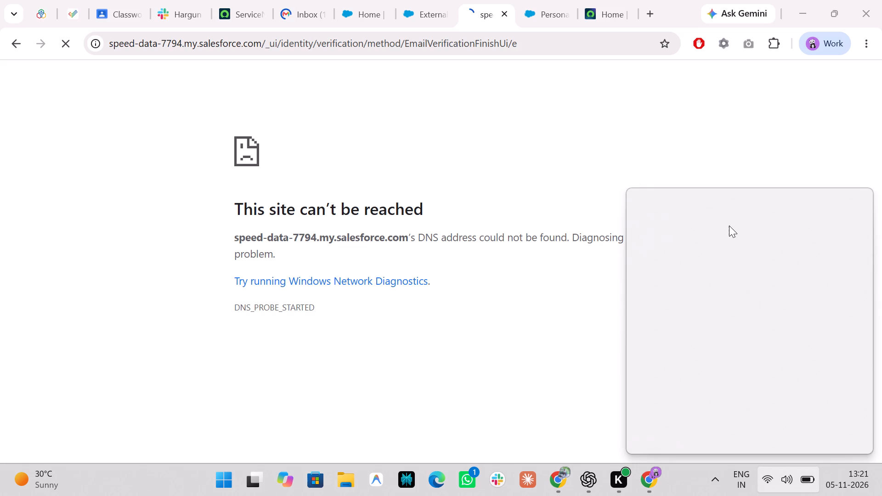
click(691, 217)
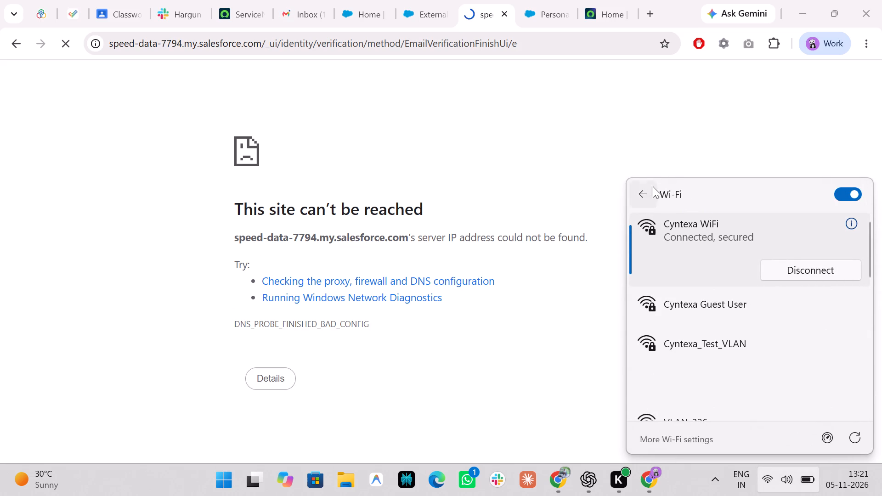
click(645, 186)
click(691, 218)
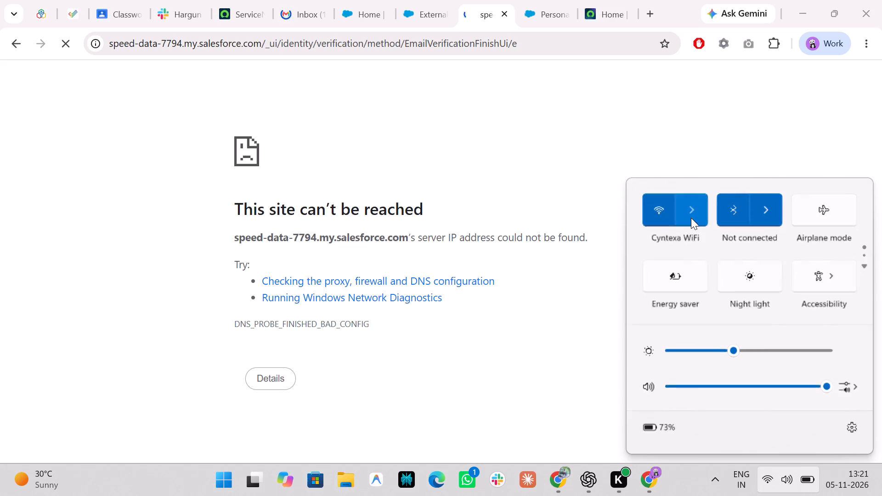
scroll(717, 323, down, 2)
scroll(717, 323, up, 7)
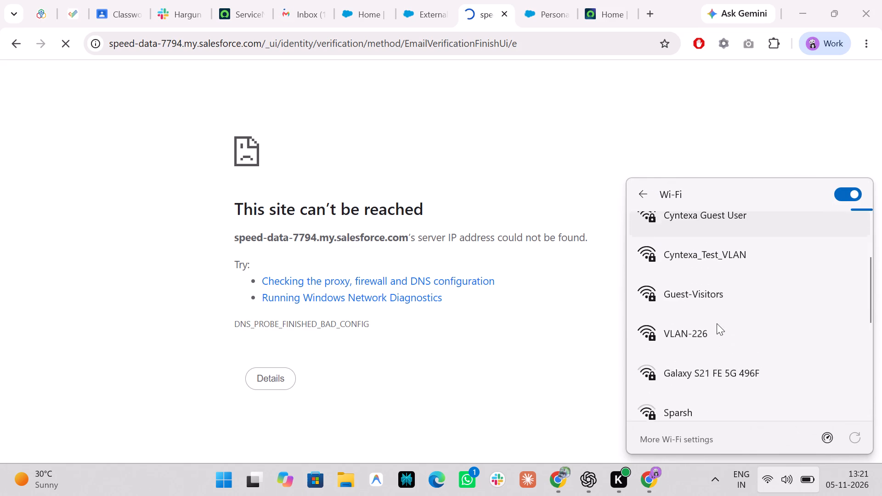
click(646, 192)
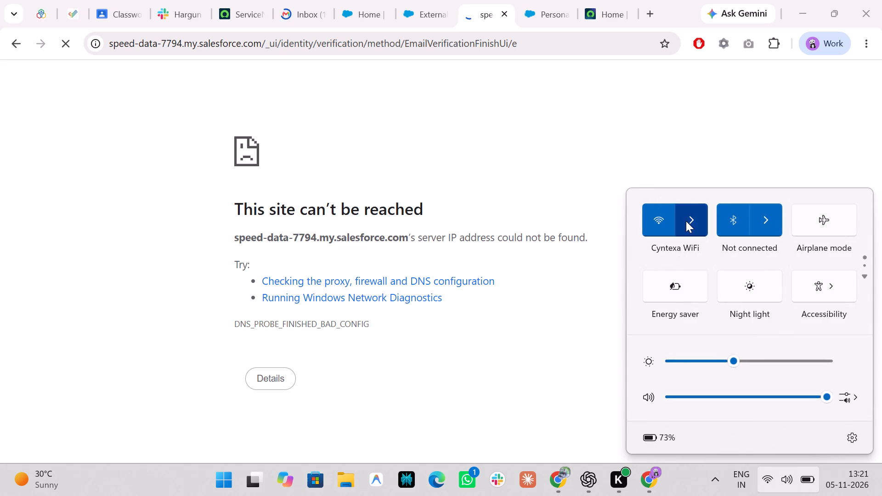
click(686, 221)
scroll(744, 327, down, 3)
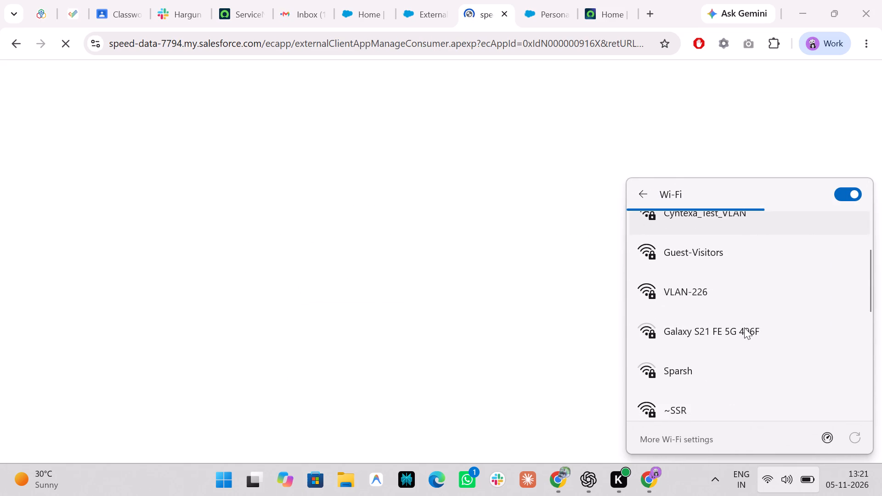
scroll(744, 327, up, 4)
click(642, 187)
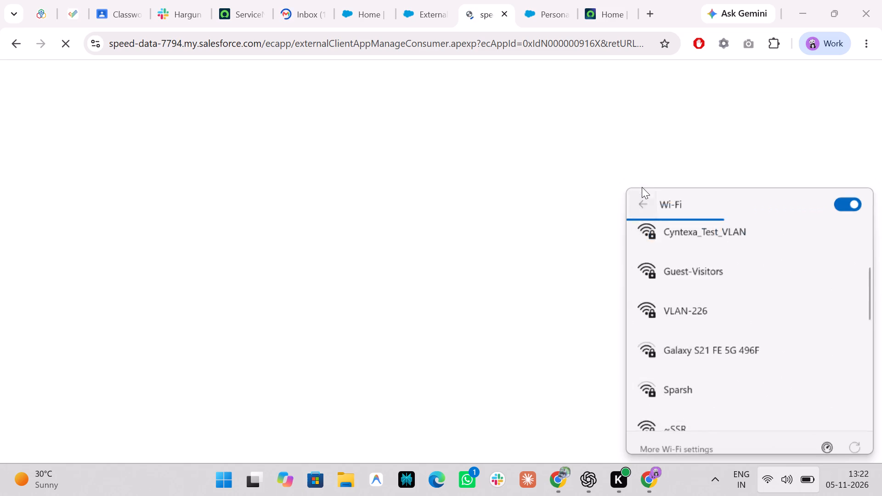
click(681, 212)
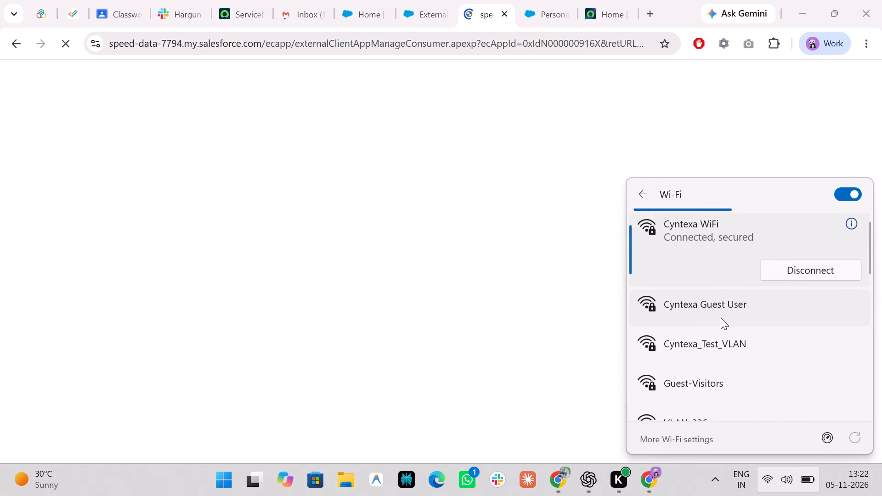
scroll(721, 325, down, 6)
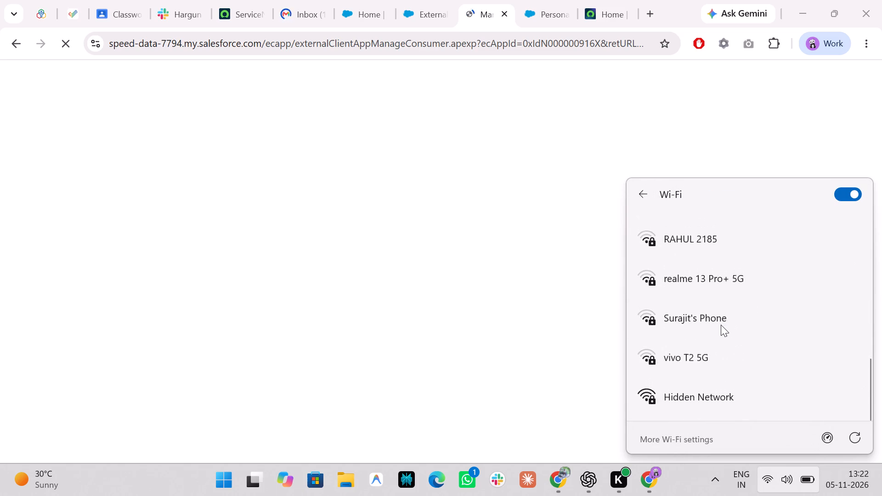
scroll(721, 325, up, 8)
click(642, 186)
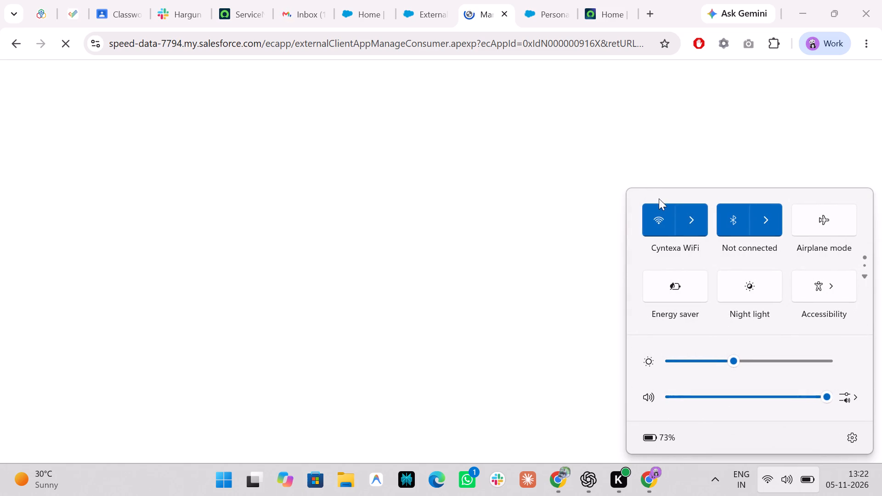
click(696, 220)
scroll(720, 288, down, 1)
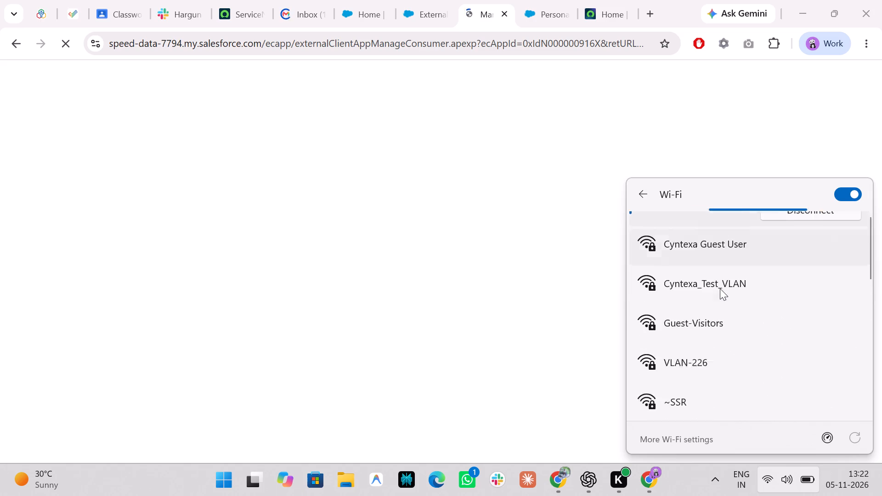
scroll(720, 288, down, 1)
click(850, 438)
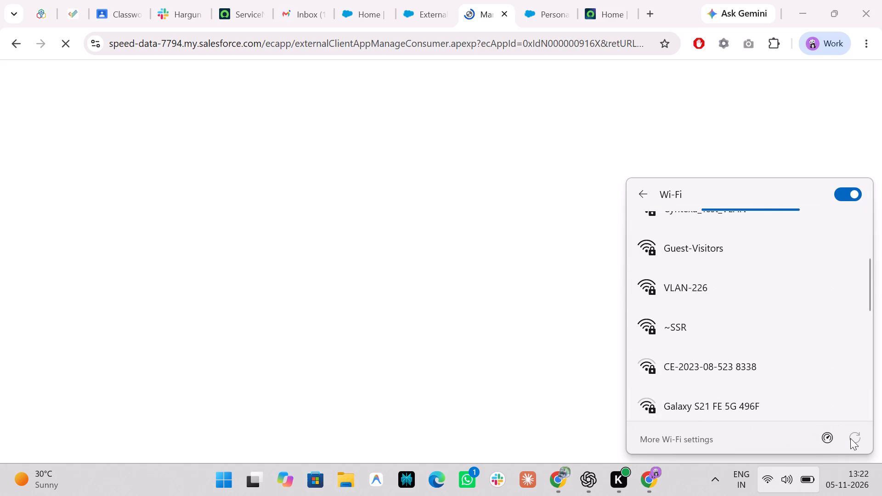
click(643, 194)
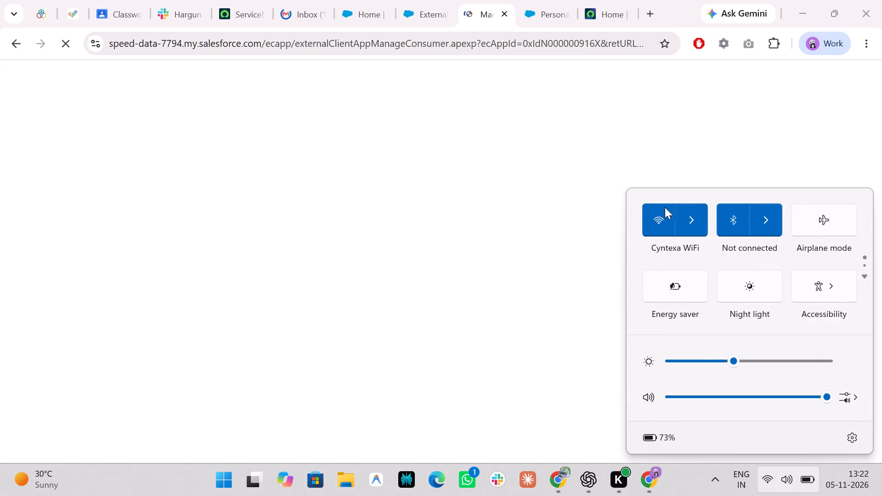
click(691, 219)
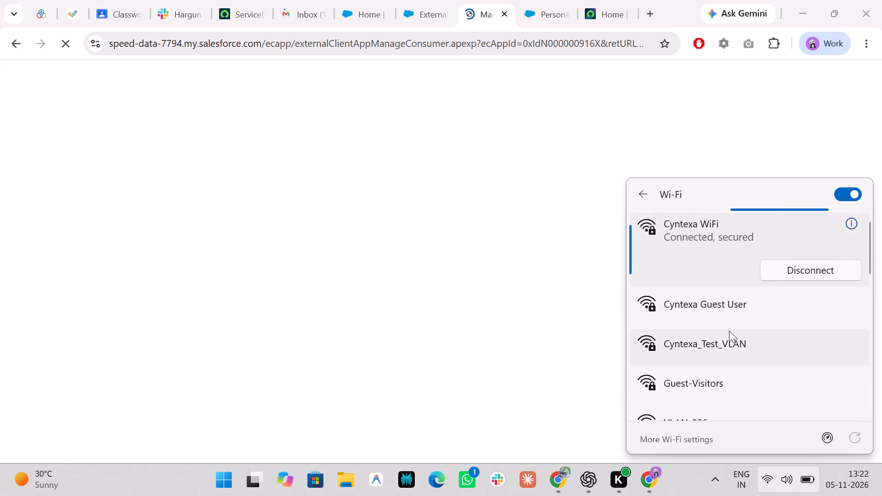
scroll(729, 331, down, 4)
scroll(729, 331, up, 6)
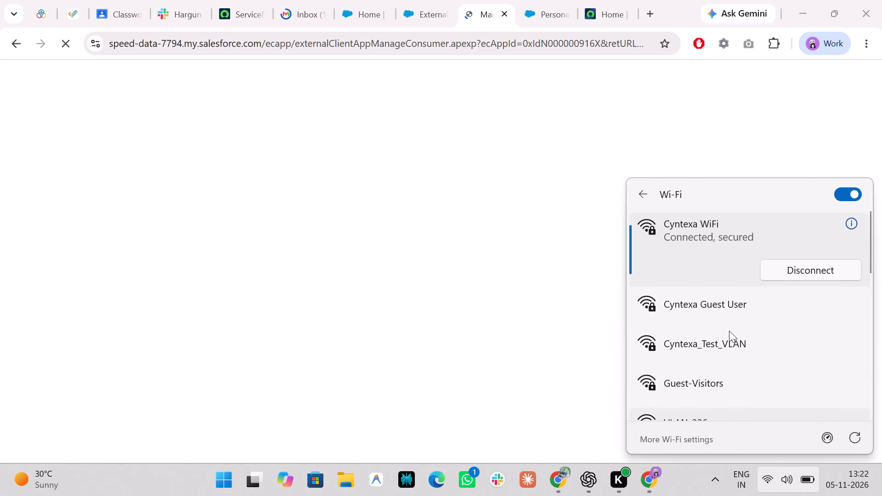
click(650, 197)
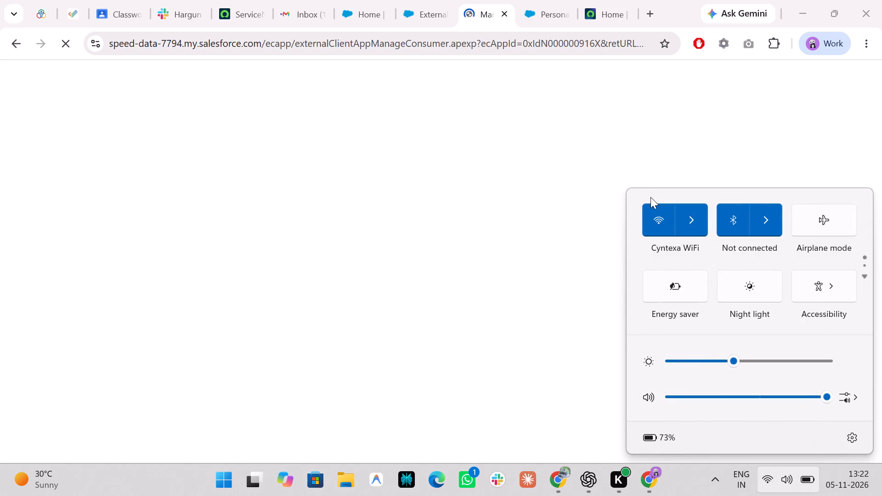
Connect the computer to the Abhi Wi-Fi network and return to the Salesforce consumer details page.
click(688, 223)
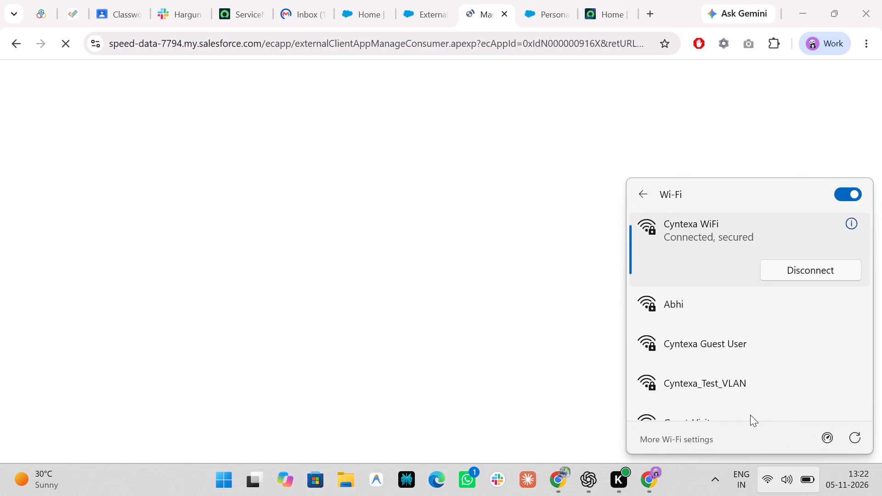
click(680, 304)
click(819, 323)
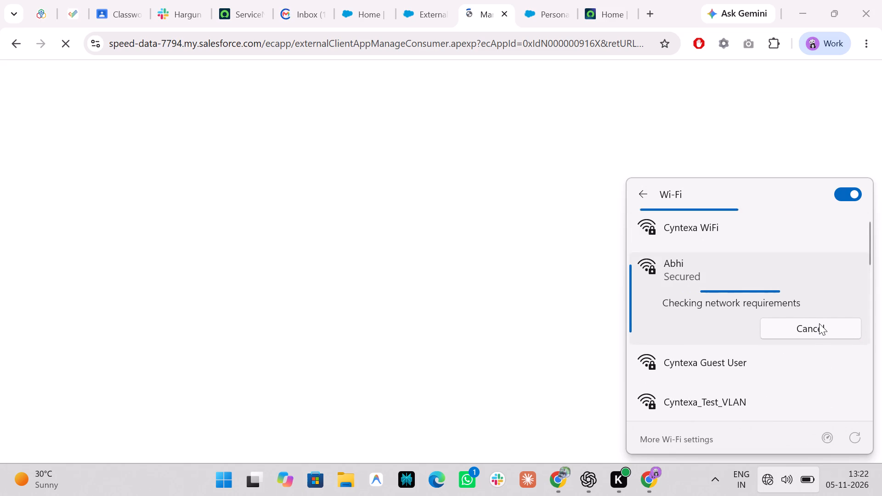
click(468, 247)
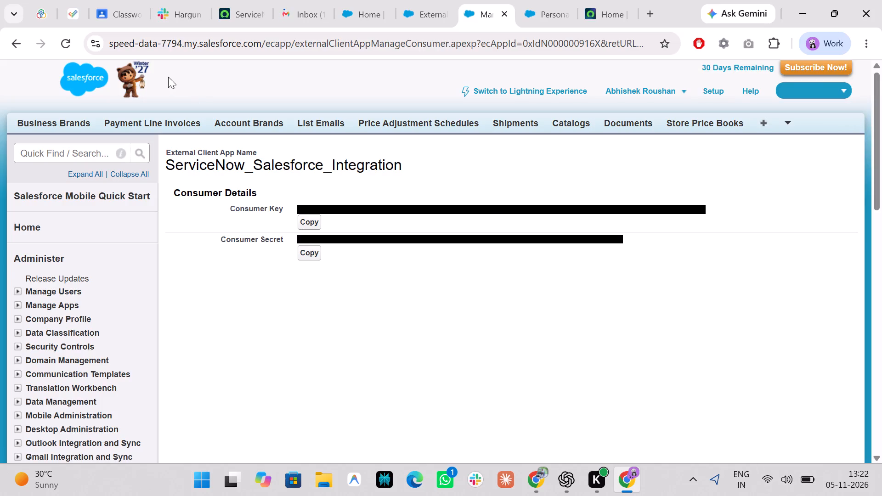
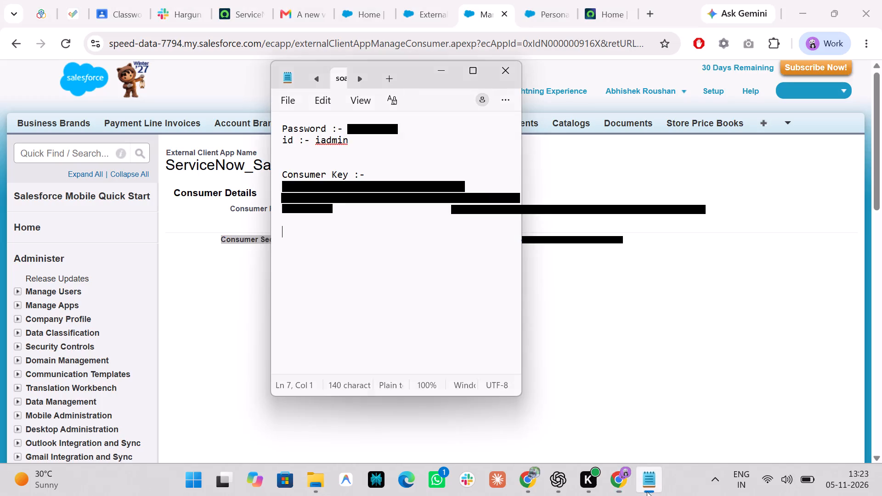
Add a "Consumer Secret :-" entry to the Notepad notes, paste the consumer secret copied from Salesforce in Chrome, and save the file.
key(ctrl+v)
key(space)
text(:-)
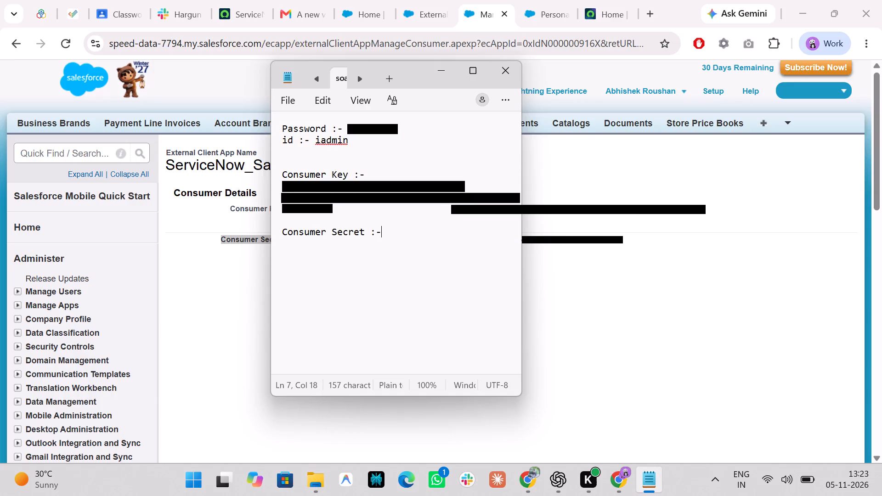
key(space)
click(659, 351)
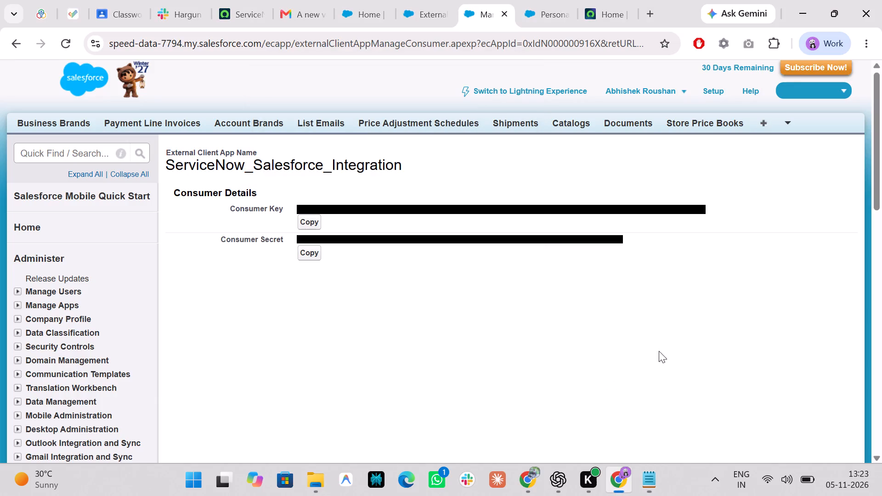
click(306, 248)
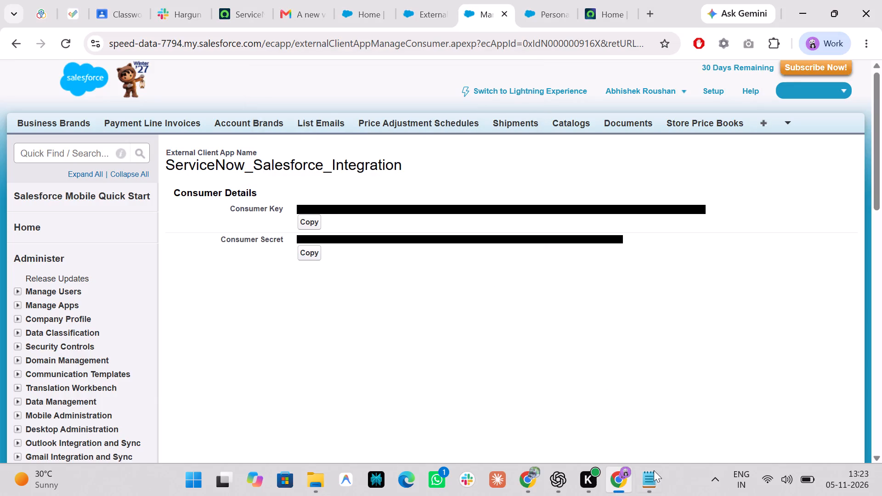
click(654, 474)
key(ctrl+v)
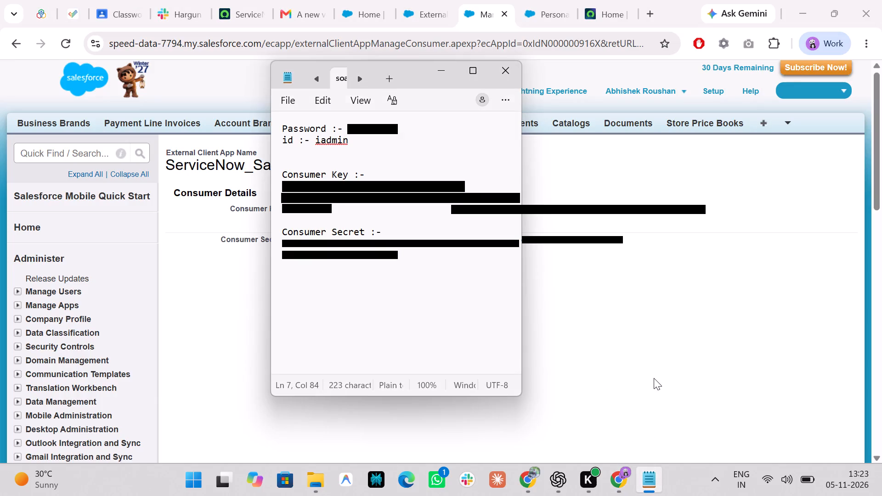
key(ctrl+s)
click(654, 378)
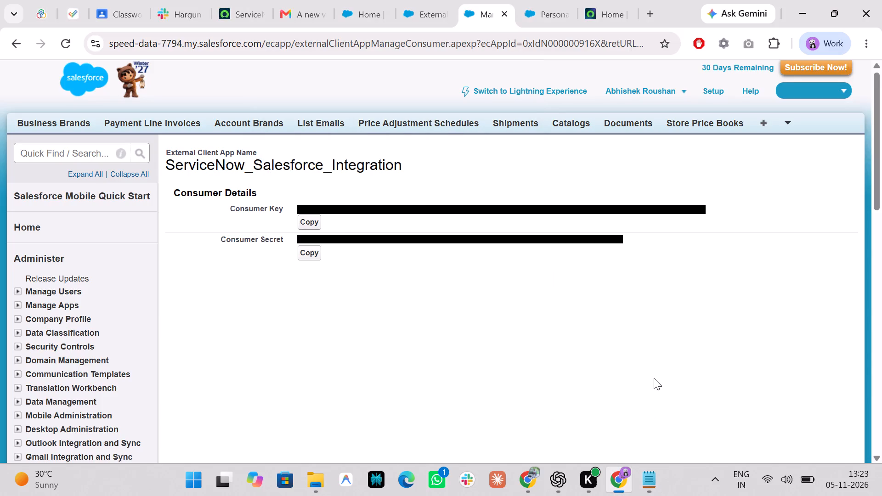
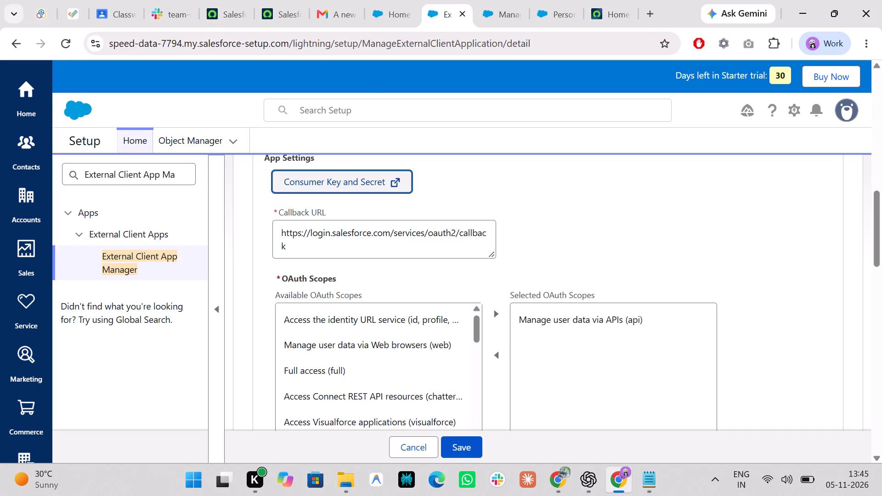
drag(182, 175, 138, 170)
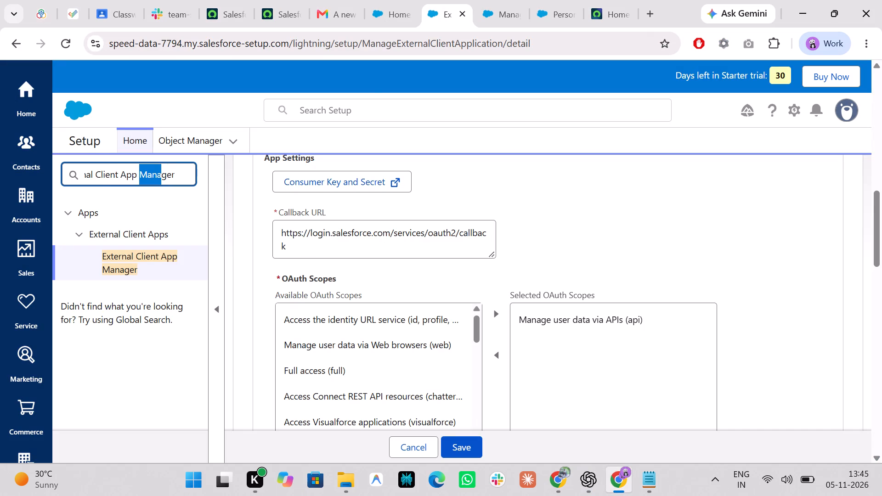
drag(138, 170, 135, 170)
click(135, 170)
key(ctrl+a)
key(ctrl+c)
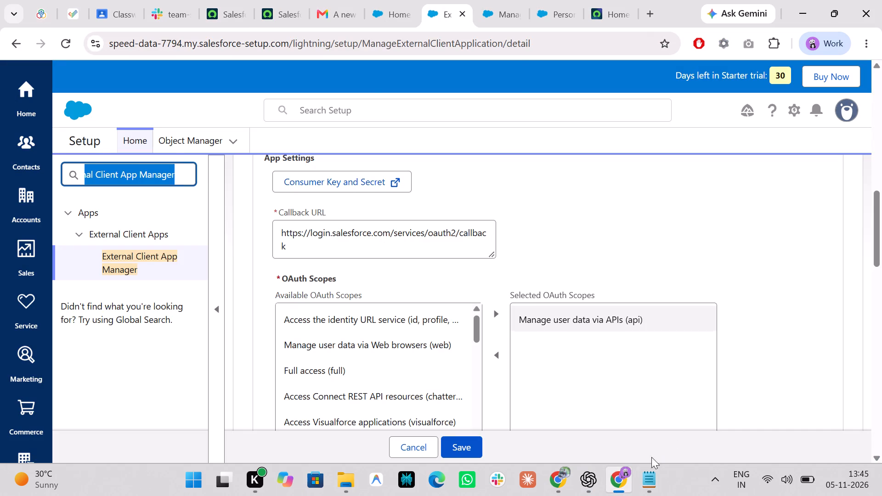
click(645, 495)
click(390, 312)
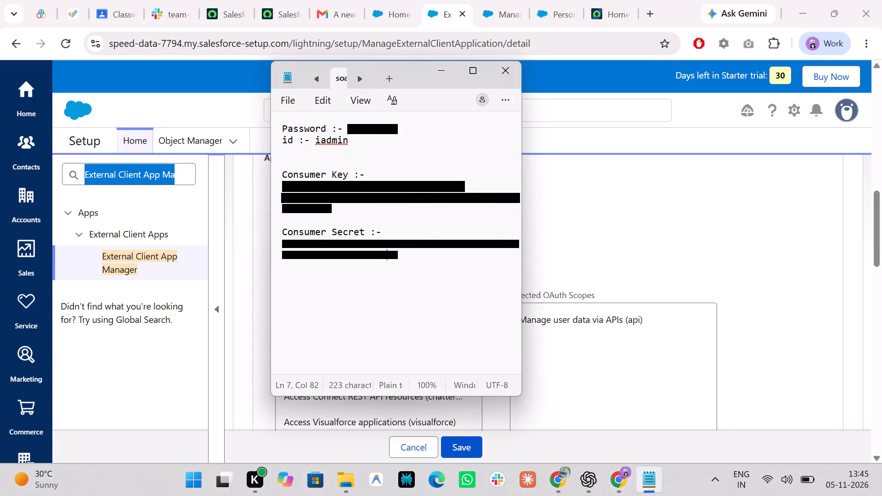
click(347, 156)
key(Return)
key(Return)
key(ctrl+v)
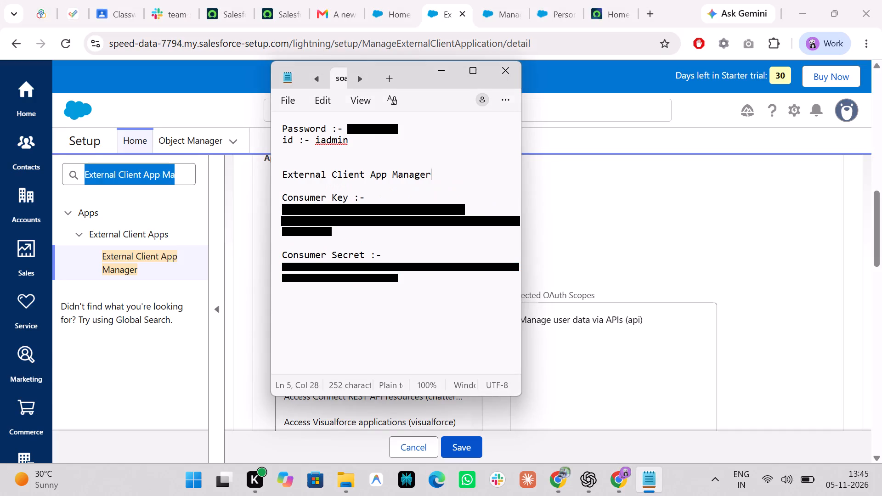
key(Return)
key(Return)
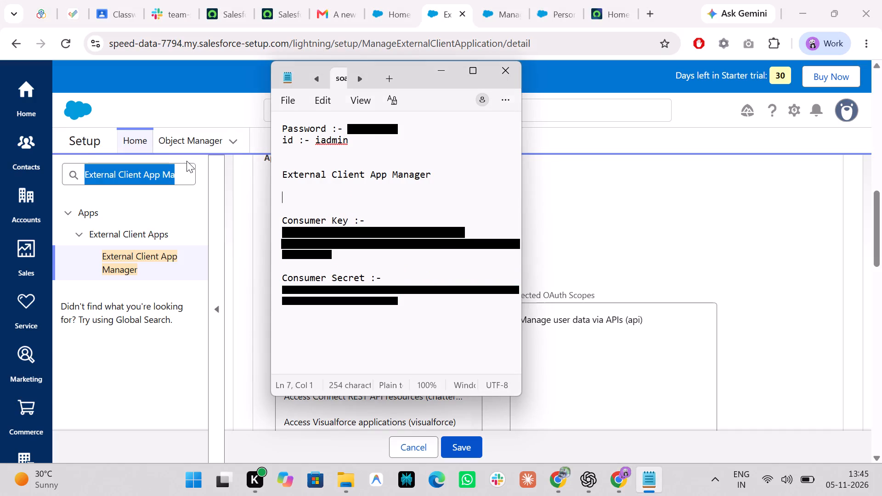
Search Salesforce Setup in Chrome for "api" and try to open the API page under Integrations.
click(174, 172)
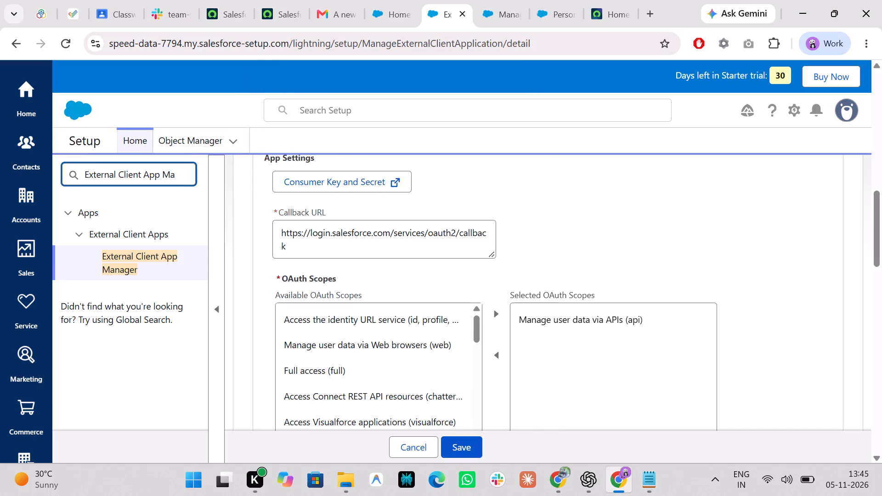
key(ctrl+a)
text(api)
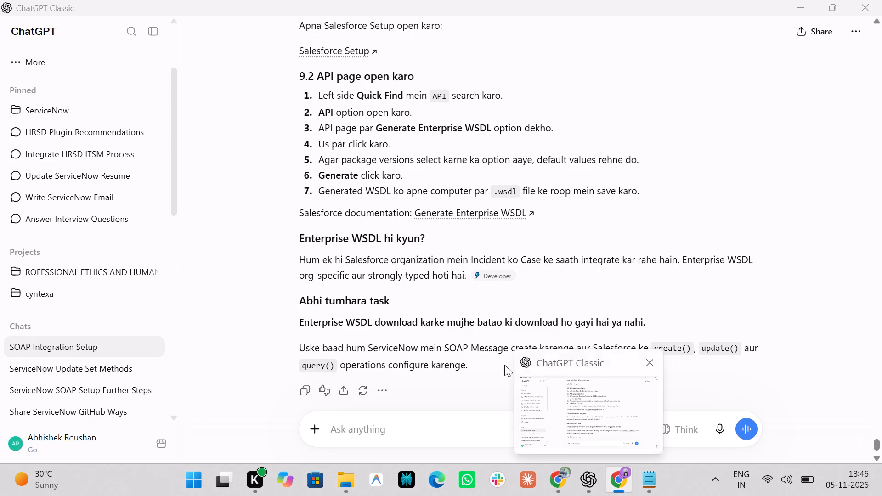
scroll(103, 321, down, 3)
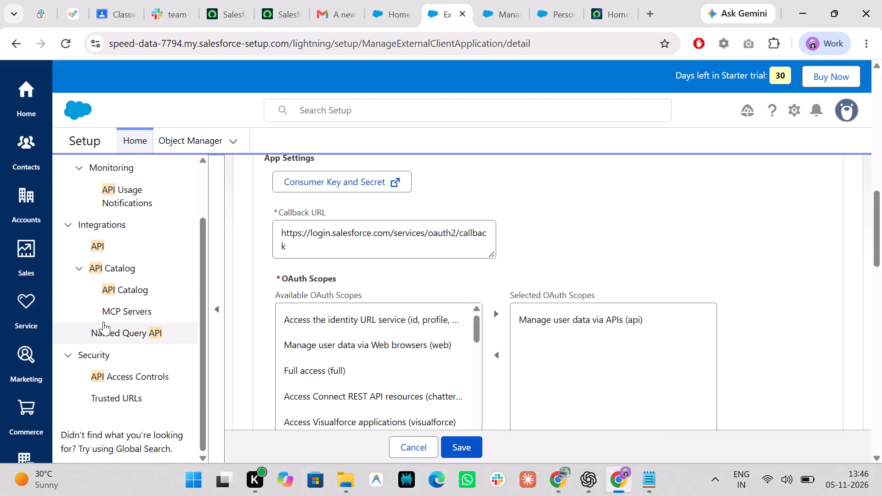
scroll(103, 321, up, 1)
click(113, 299)
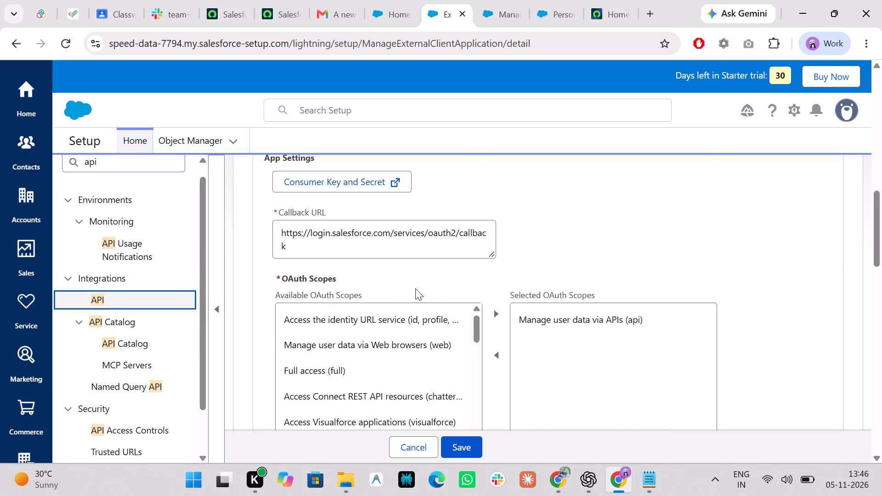
Save the ServiceNow_Salesforce_Integration external client app settings.
scroll(437, 284, up, 2)
click(458, 451)
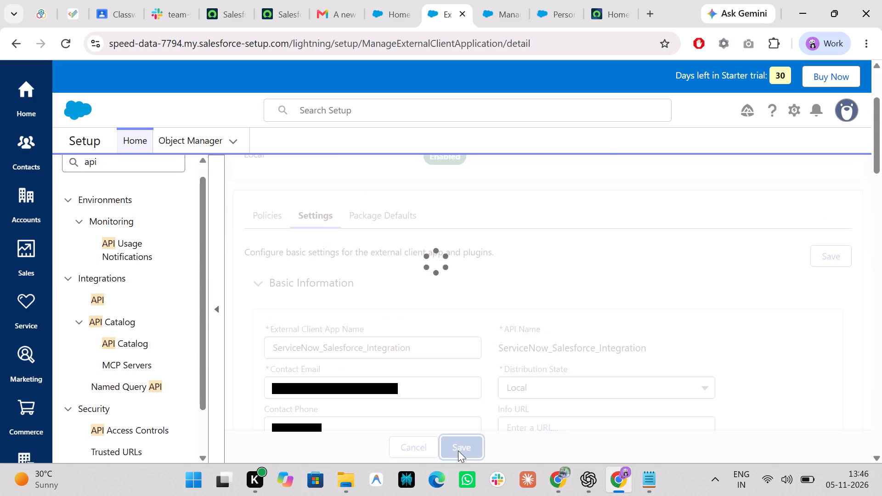
Open the API page under Integrations in Salesforce Setup.
click(119, 295)
click(119, 295)
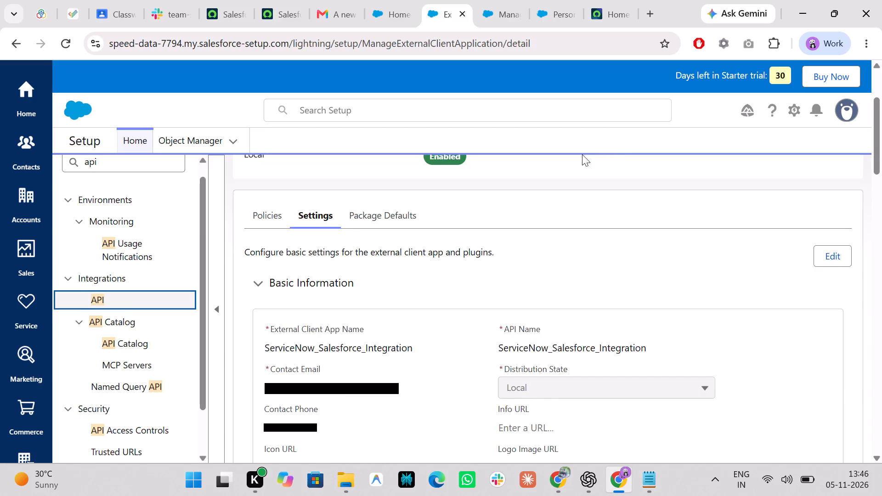
scroll(483, 218, up, 4)
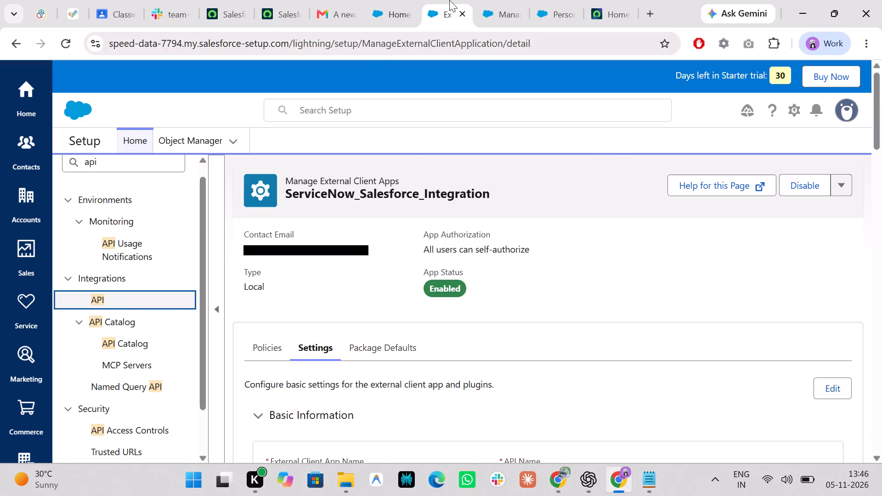
click(499, 0)
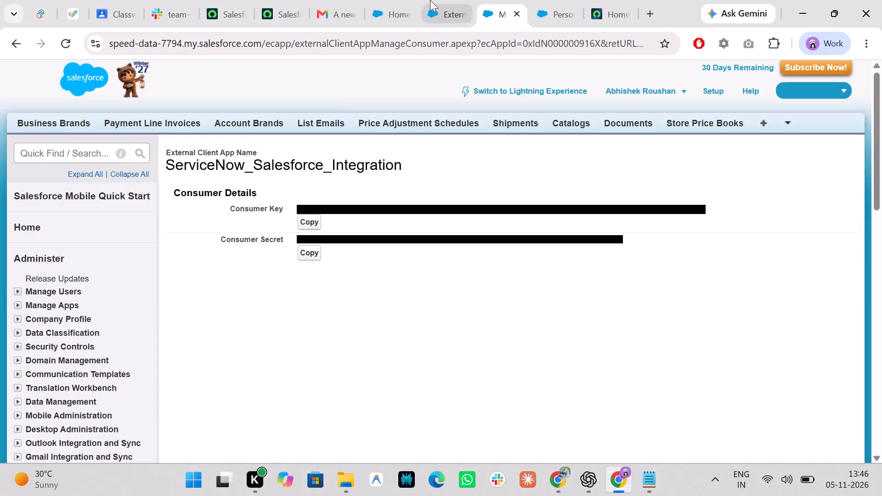
click(430, 0)
click(565, 0)
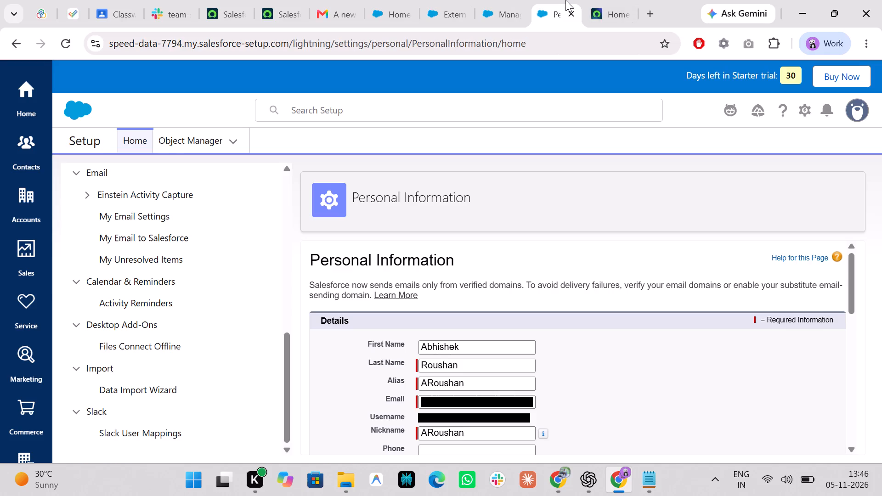
click(444, 0)
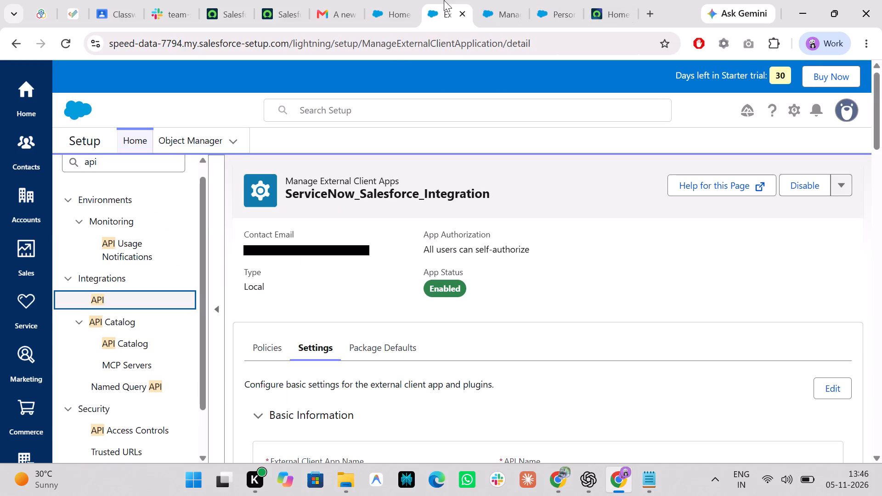
click(99, 303)
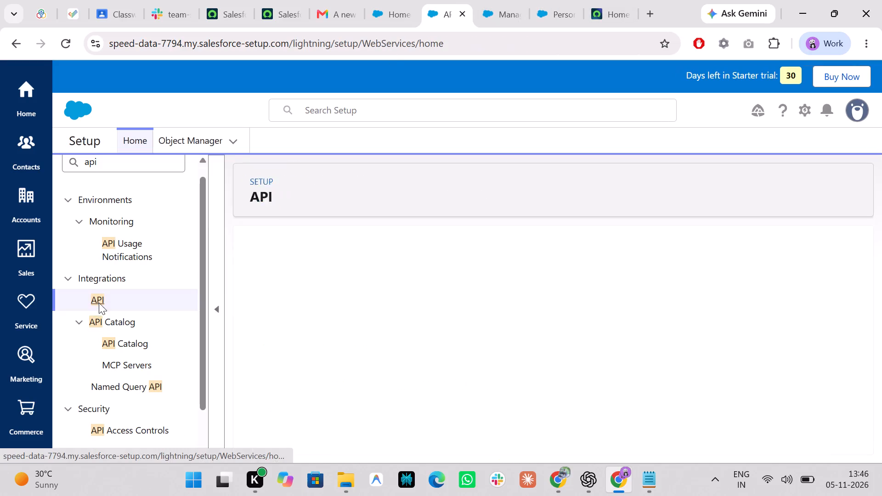
double_click(99, 303)
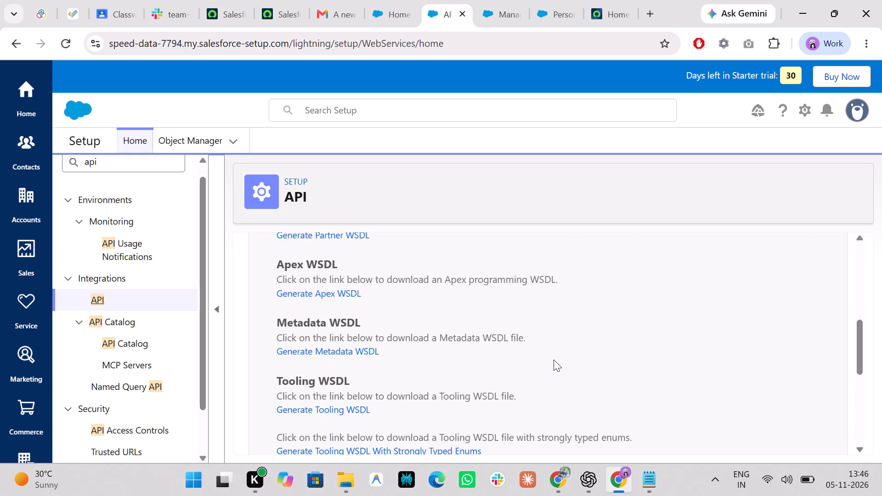
scroll(554, 360, down, 3)
scroll(554, 360, up, 5)
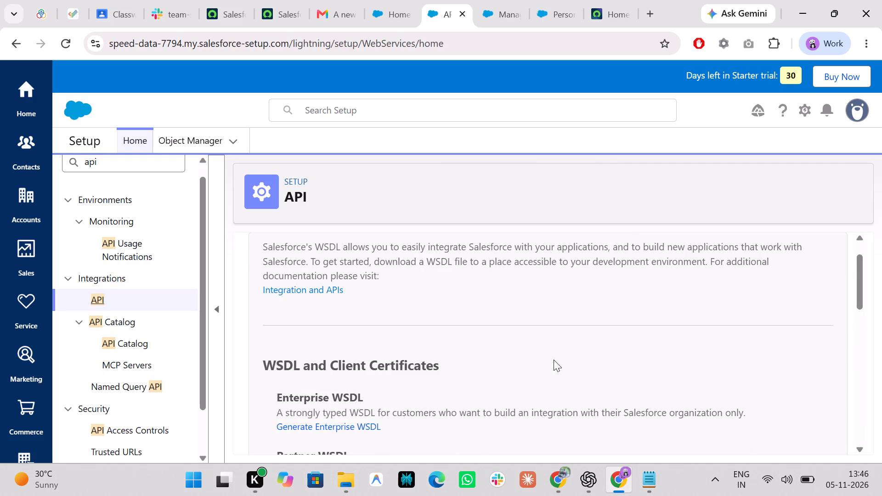
click(592, 477)
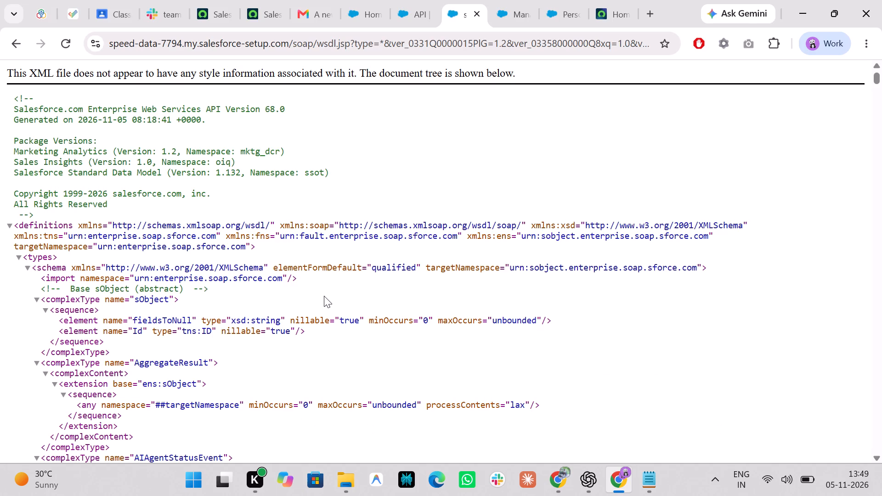
click(483, 254)
scroll(483, 254, down, 7)
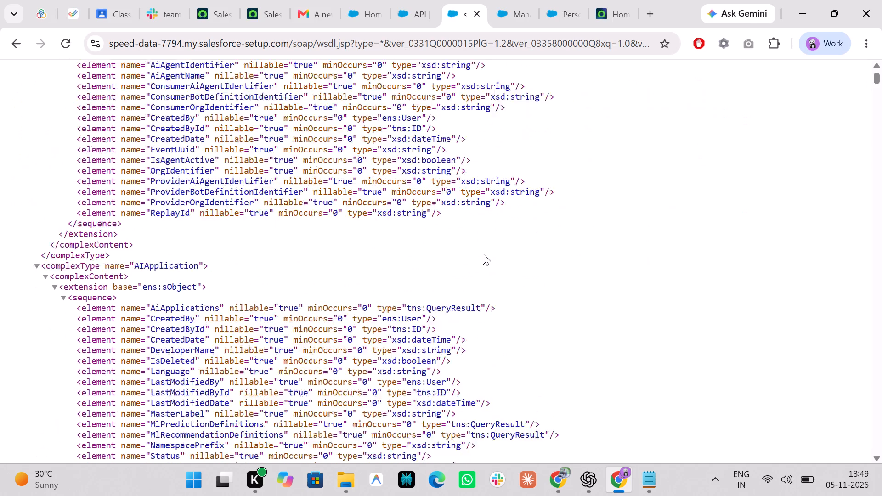
scroll(483, 254, down, 14)
scroll(483, 254, up, 10)
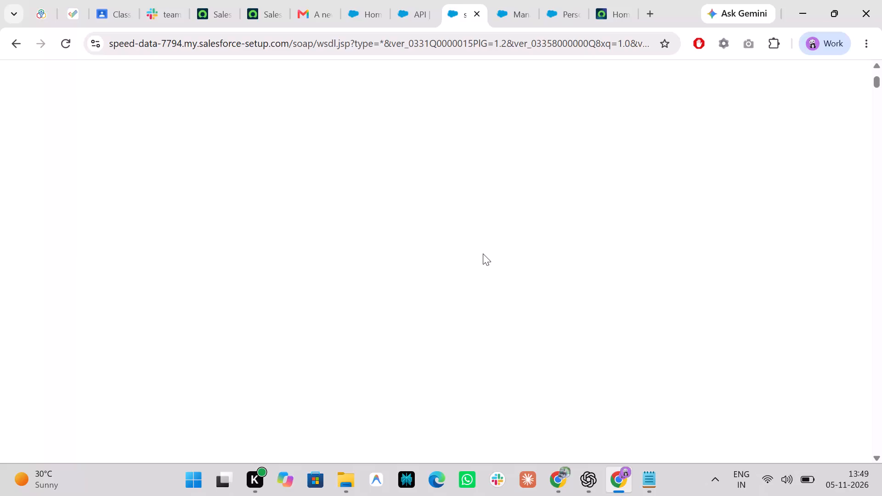
scroll(483, 254, up, 11)
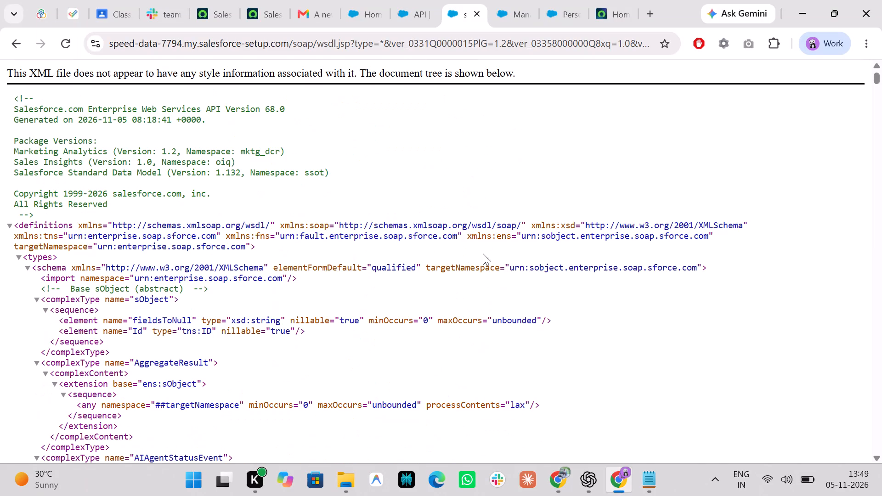
Switch to the Zoho People tab and open the Forms service.
click(42, 0)
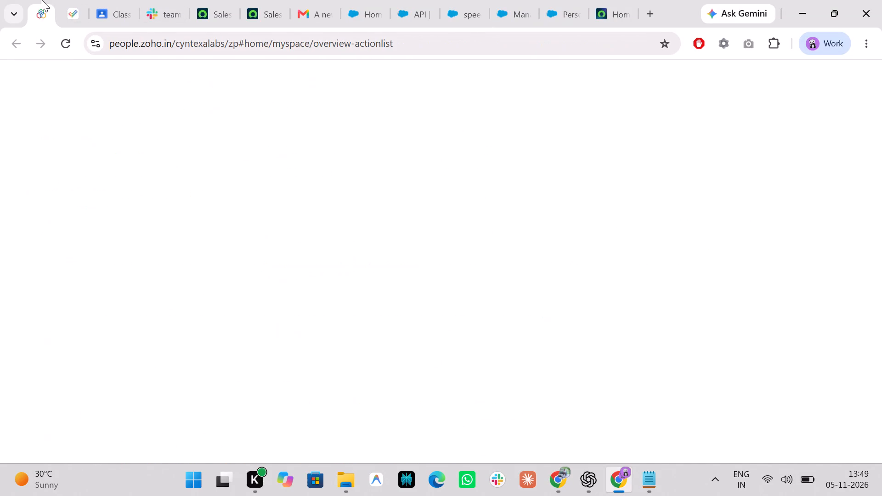
click(802, 74)
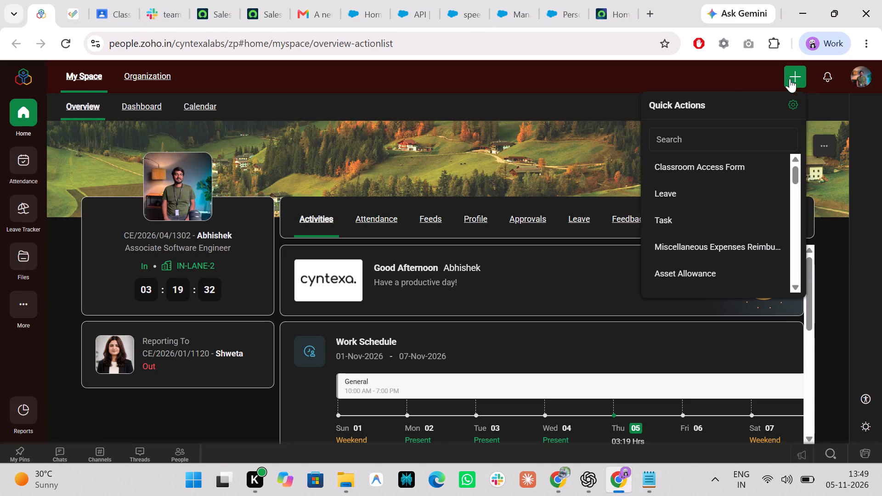
click(24, 312)
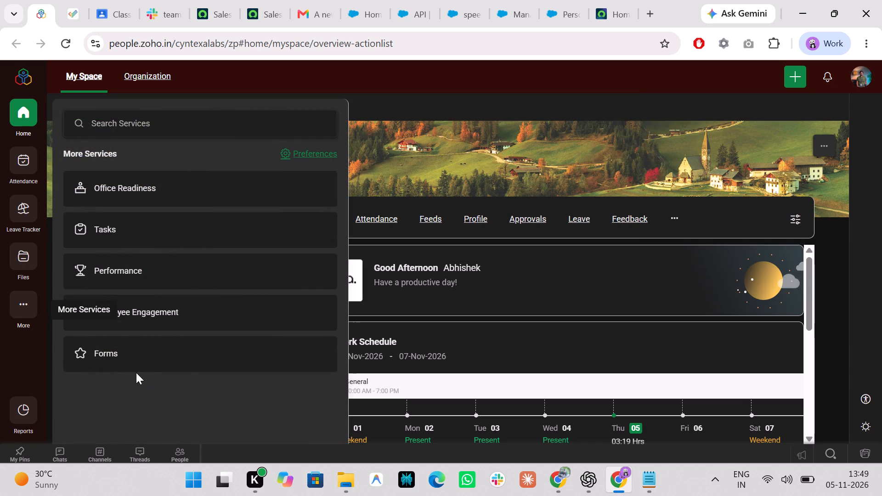
click(111, 354)
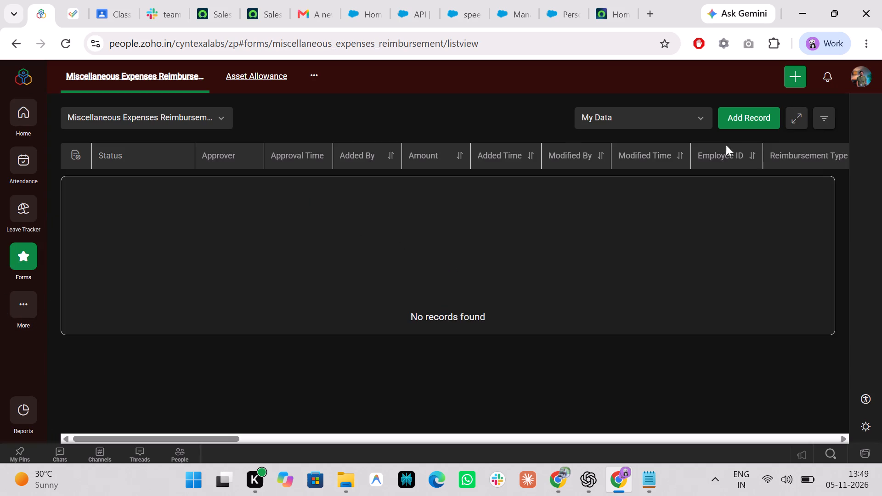
click(750, 118)
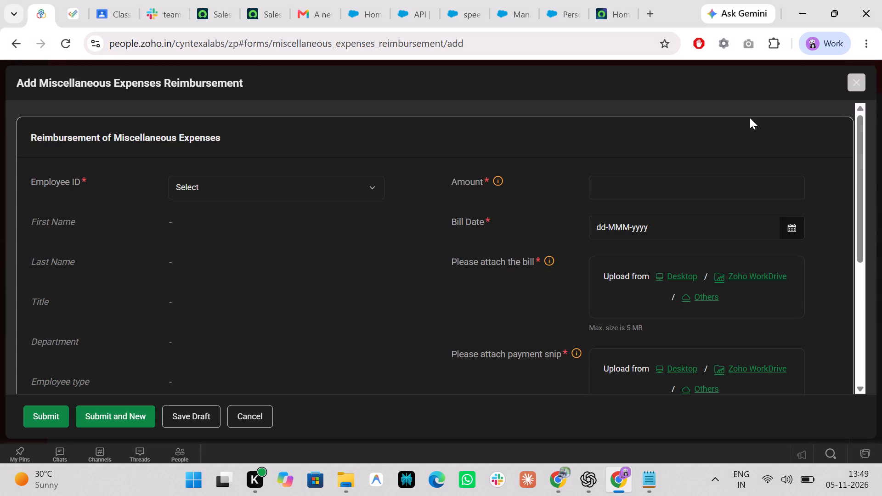
click(860, 83)
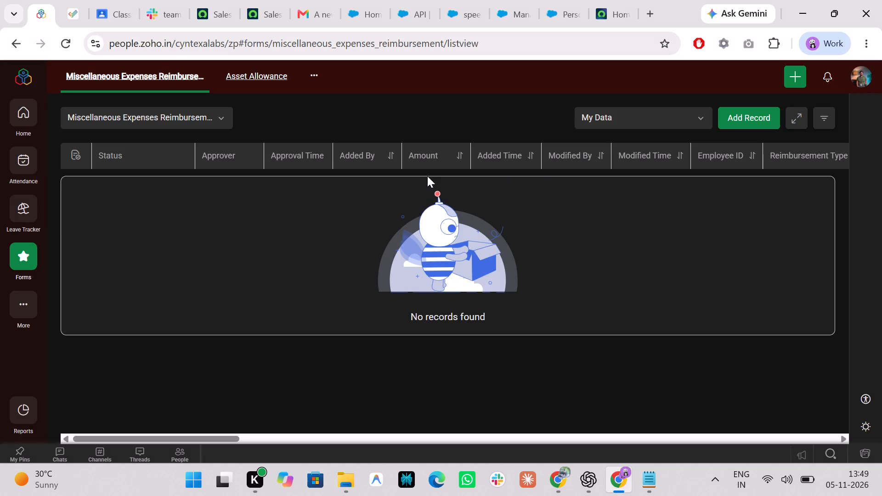
Open the IT/Admin Ticket form list and start a new ticket record.
click(254, 69)
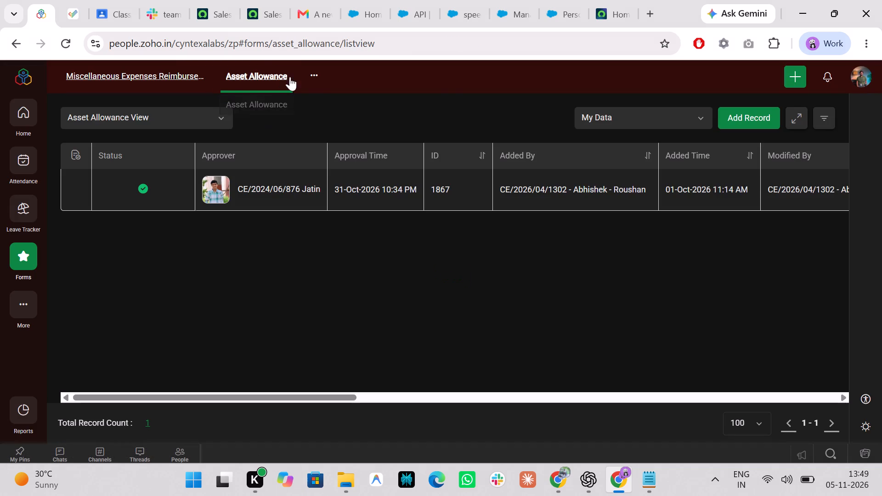
click(319, 76)
click(319, 76)
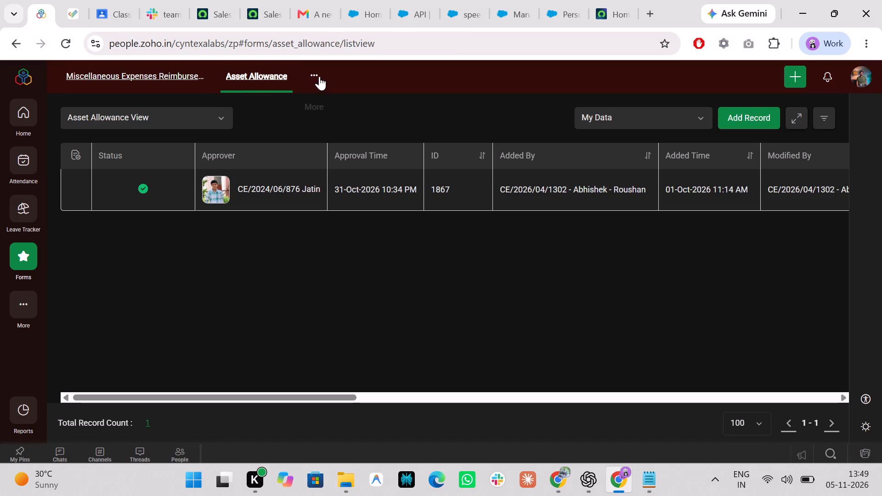
click(316, 77)
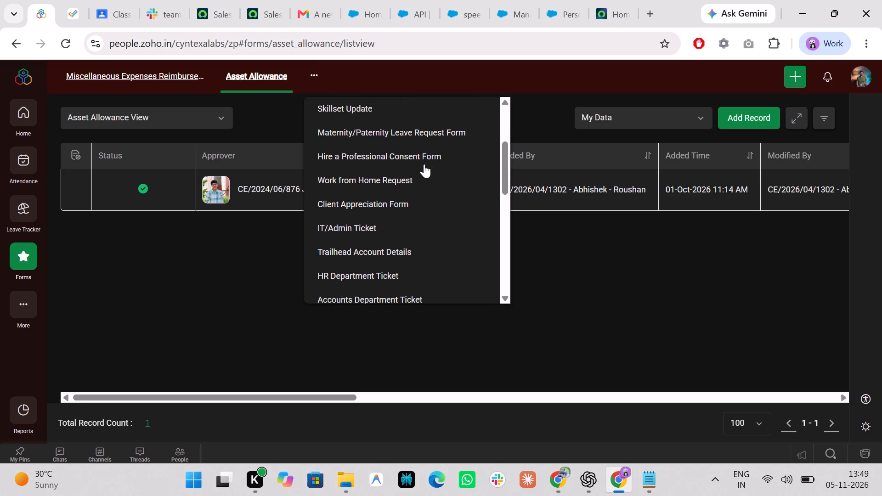
click(356, 225)
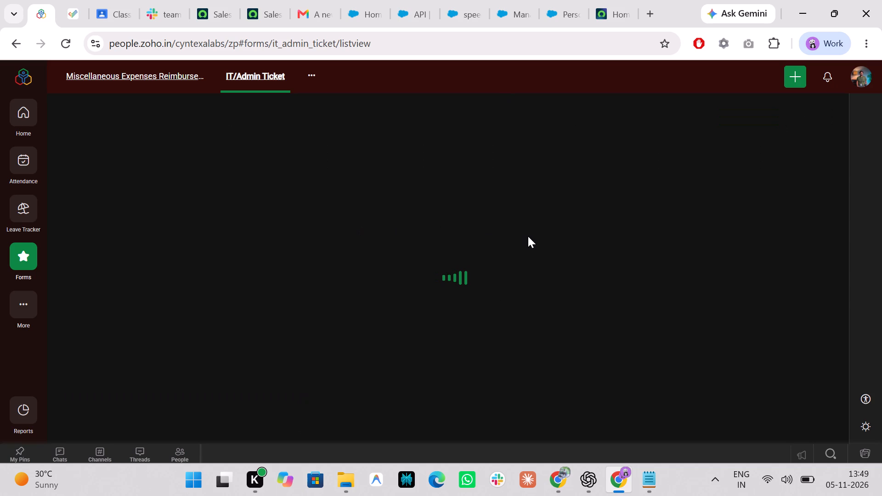
click(745, 115)
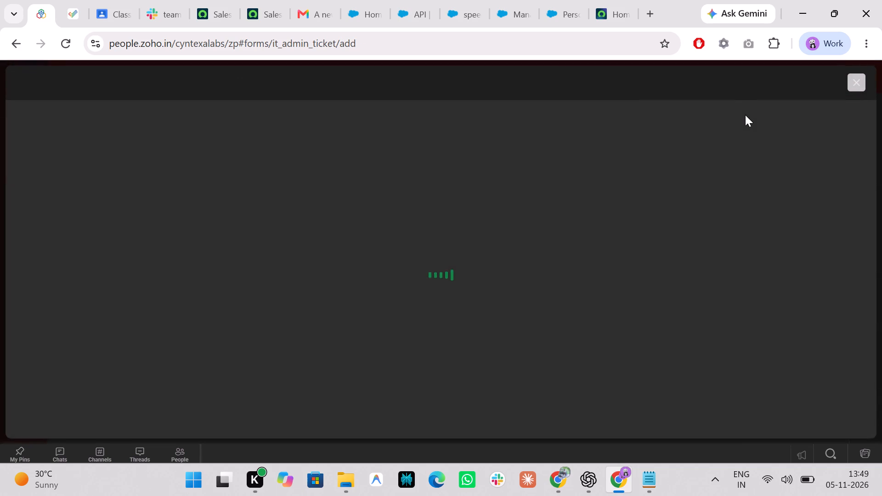
Choose the requester's own Employee ID on the ticket and set the office location to IT Park, Sitapura.
click(527, 186)
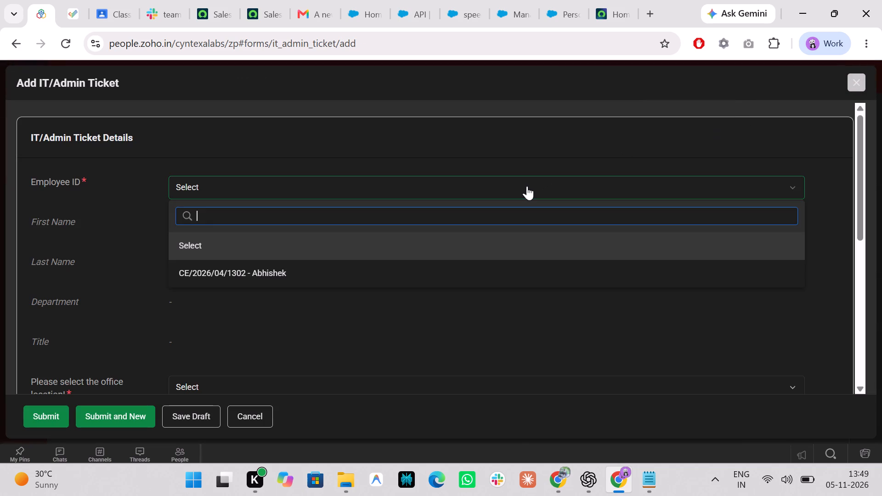
text(abhi)
key(Down)
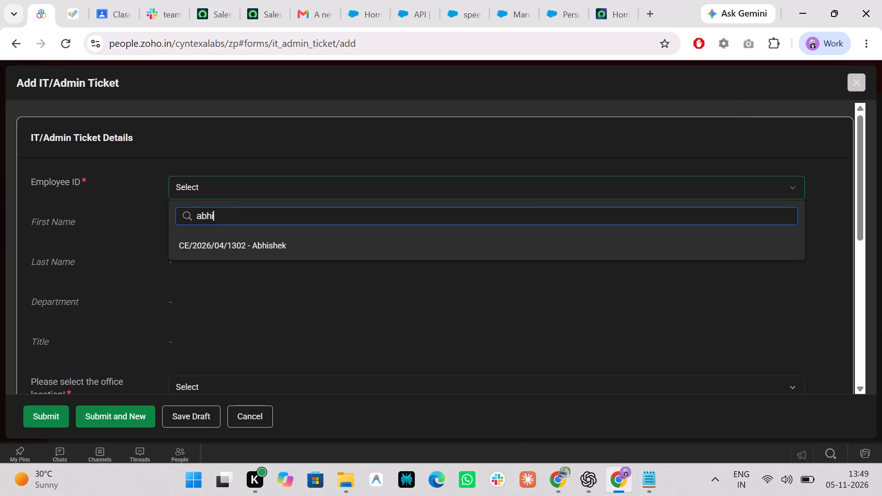
key(Return)
scroll(463, 252, down, 2)
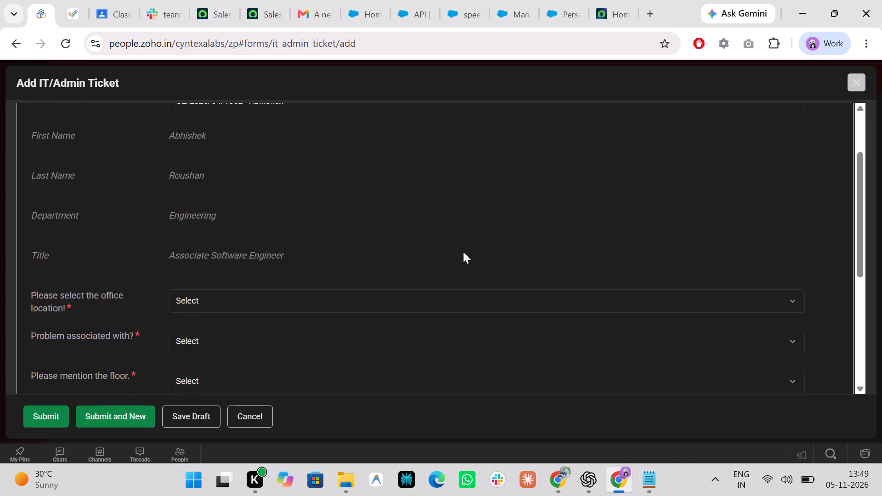
scroll(463, 252, down, 1)
click(377, 255)
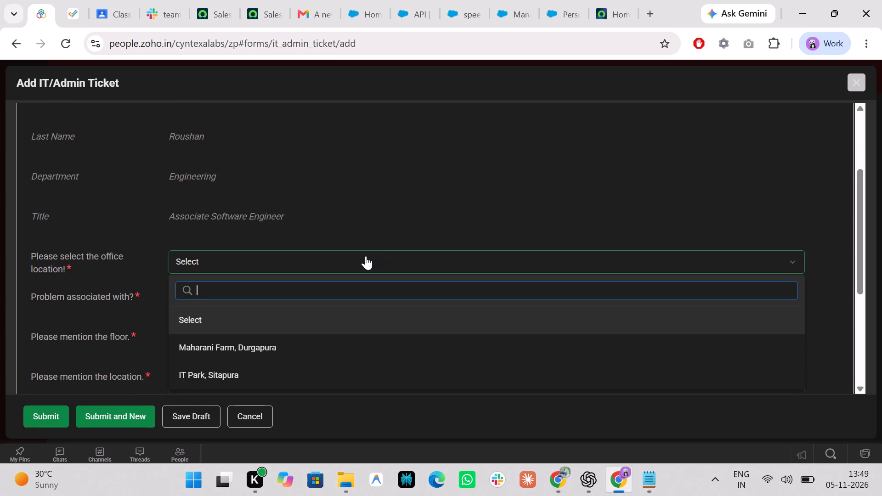
click(261, 375)
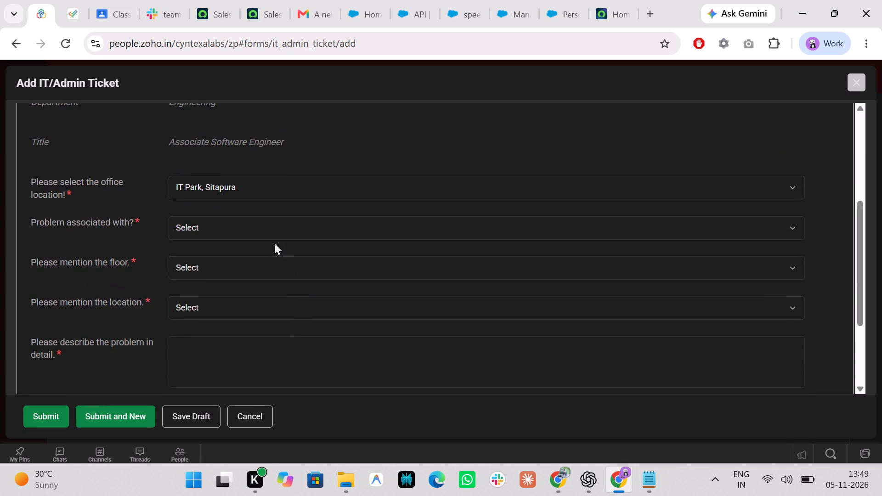
Set the ticket's associated problem to IT infrastructure and the type of problem to Others.
click(245, 229)
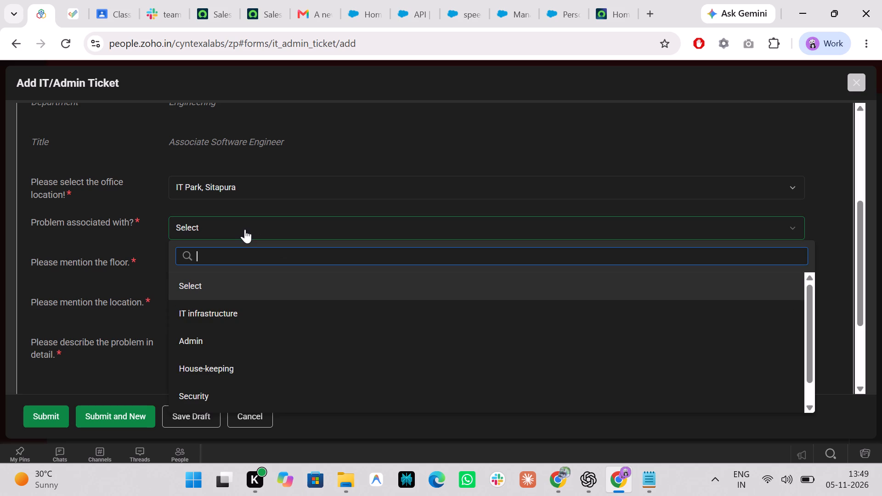
scroll(272, 313, down, 2)
scroll(272, 313, up, 1)
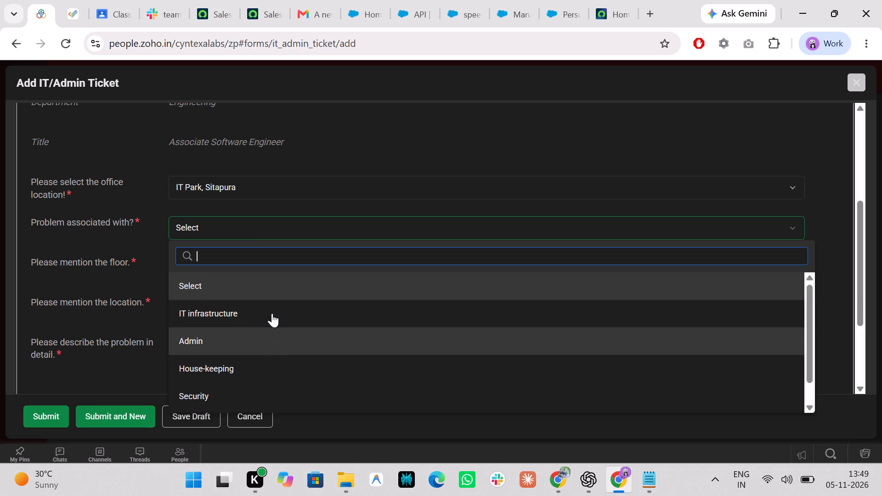
scroll(272, 313, up, 1)
click(244, 313)
scroll(244, 313, down, 1)
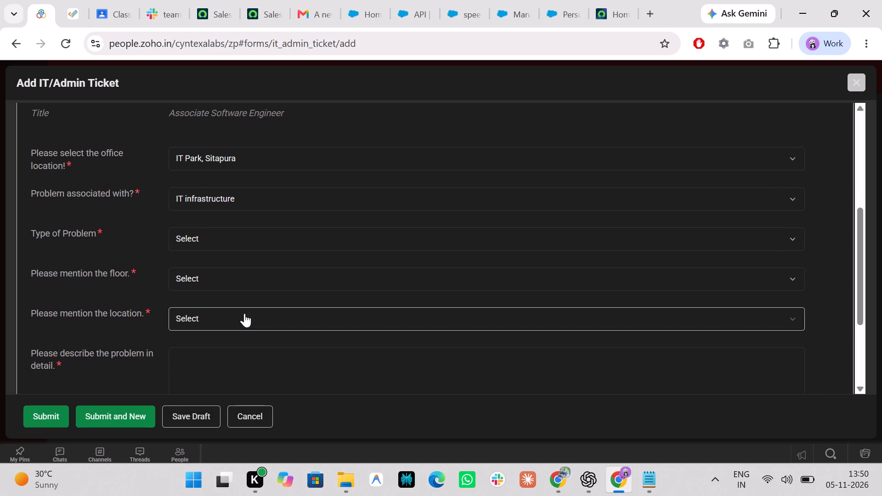
click(234, 237)
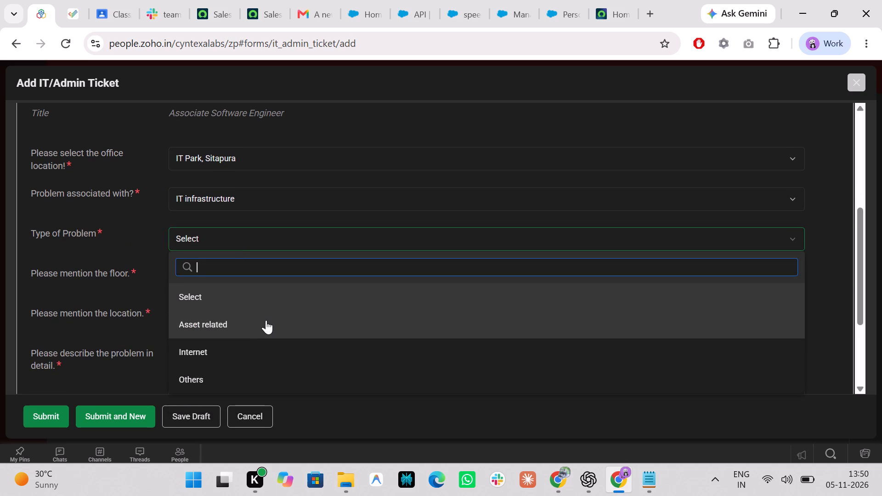
scroll(266, 320, down, 1)
scroll(220, 374, down, 1)
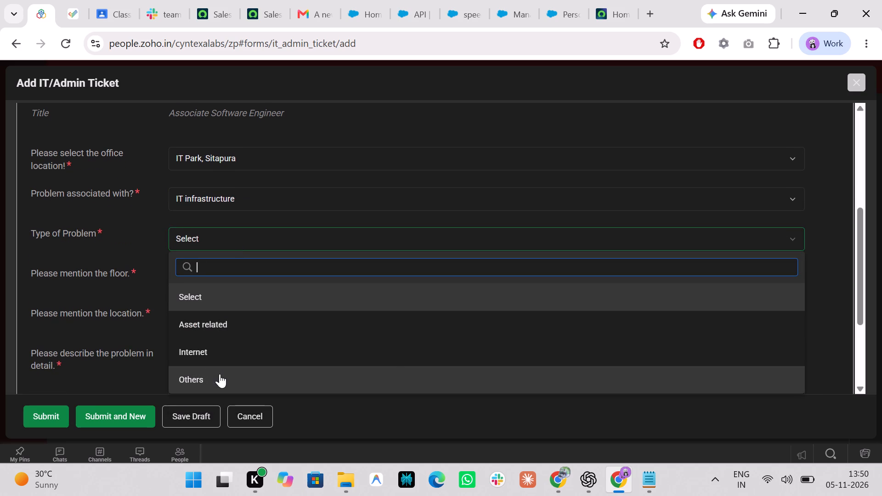
scroll(220, 374, down, 1)
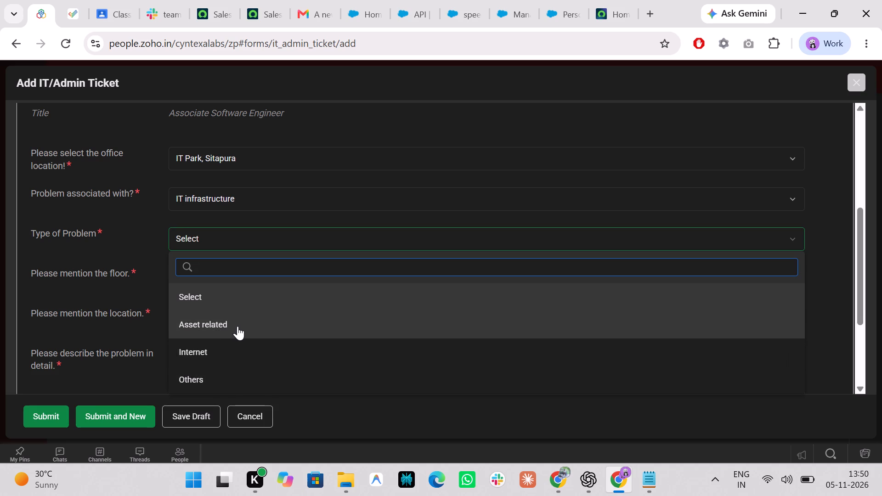
click(211, 373)
Set the ticket's occurrence to Organization Wide and the floor to Second floor.
click(229, 287)
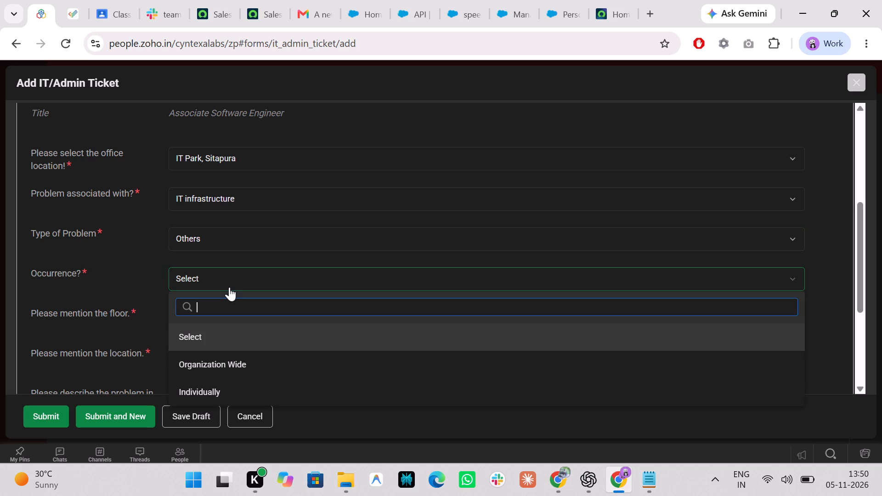
scroll(249, 350, down, 1)
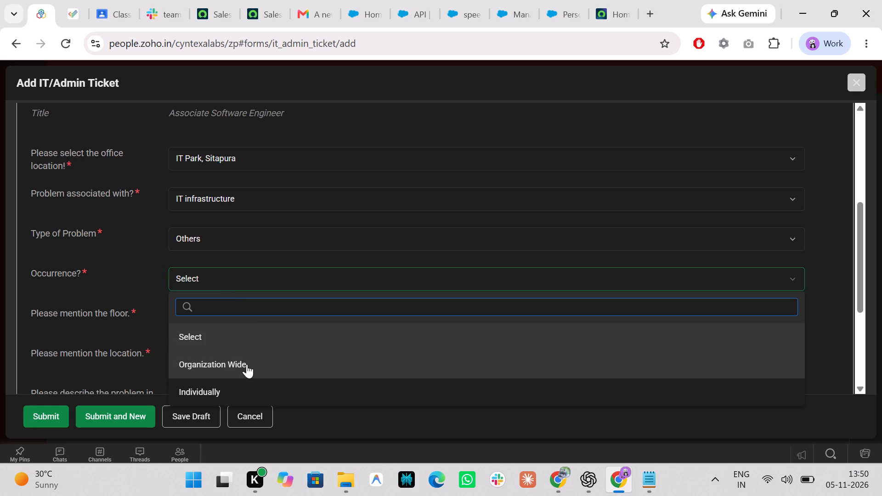
click(247, 364)
click(240, 329)
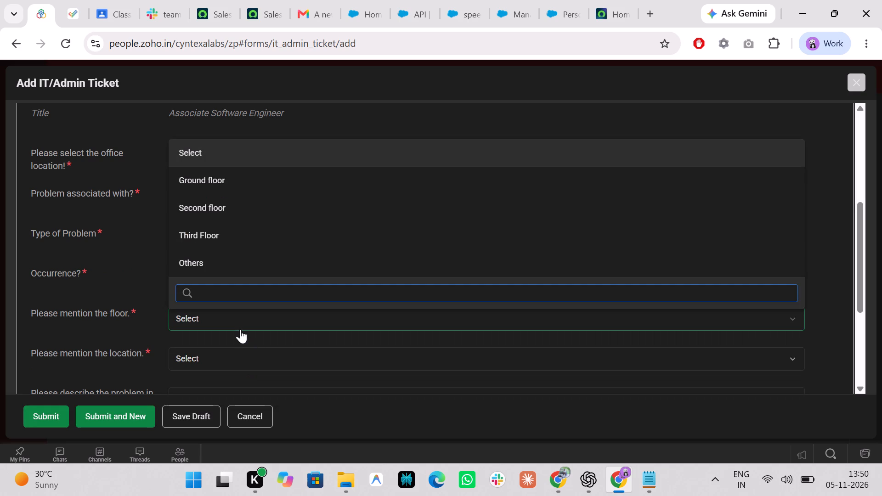
click(228, 202)
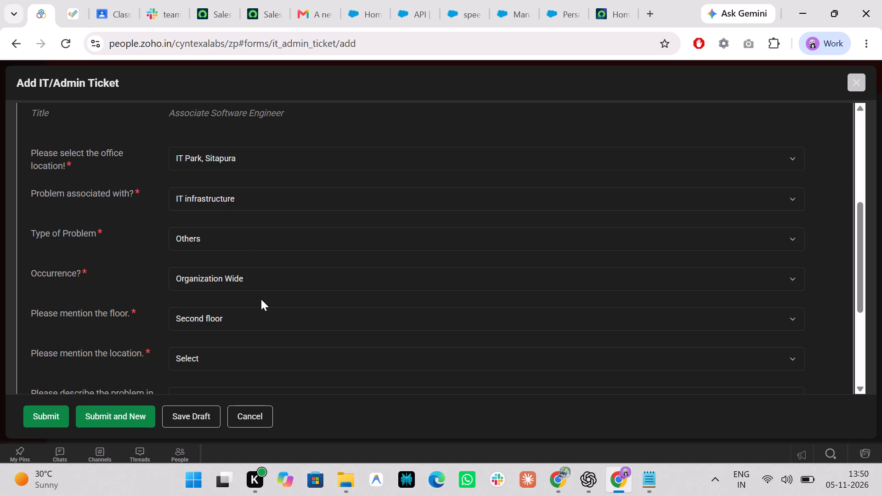
Set the problem's location on the ticket to Seating area.
scroll(248, 348, down, 1)
click(239, 300)
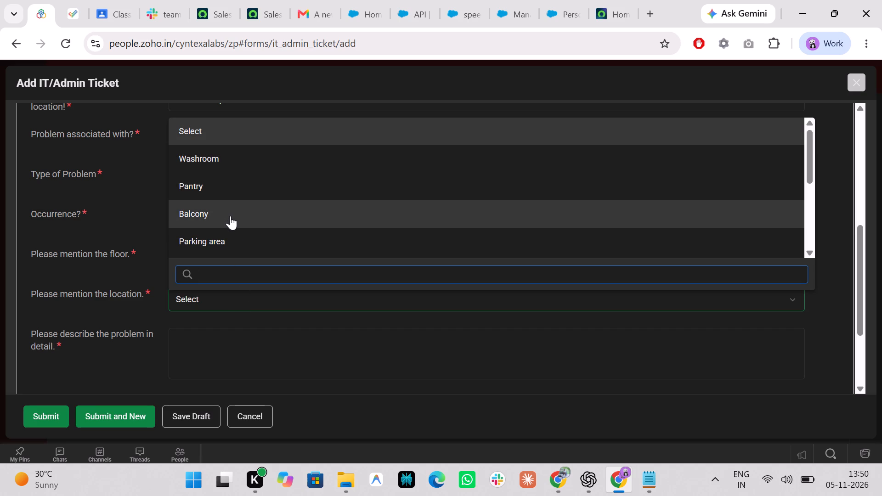
scroll(230, 237, down, 1)
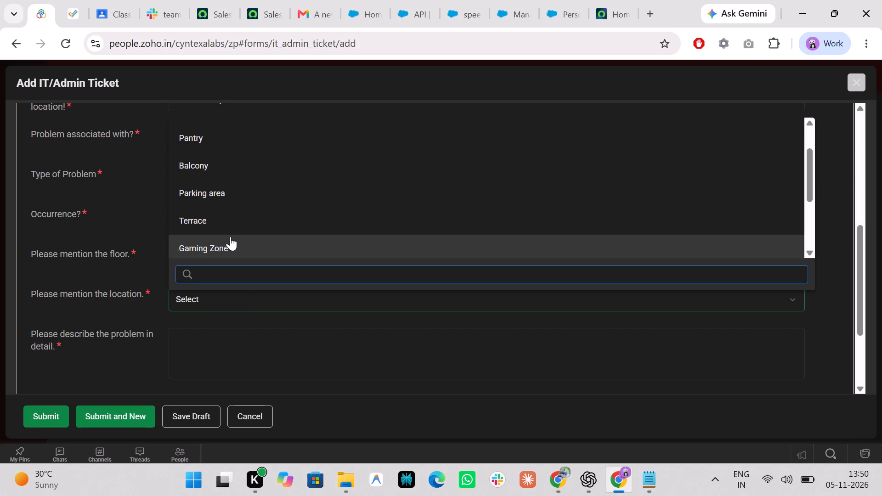
scroll(230, 237, down, 2)
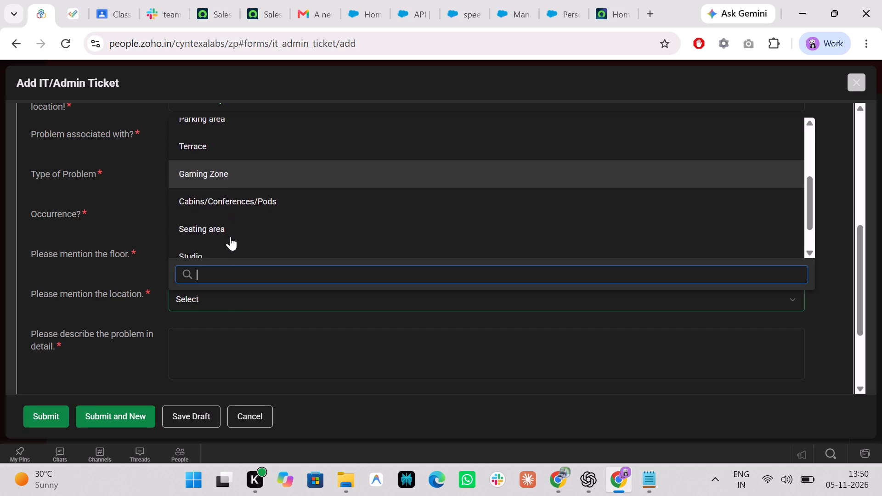
scroll(230, 237, down, 2)
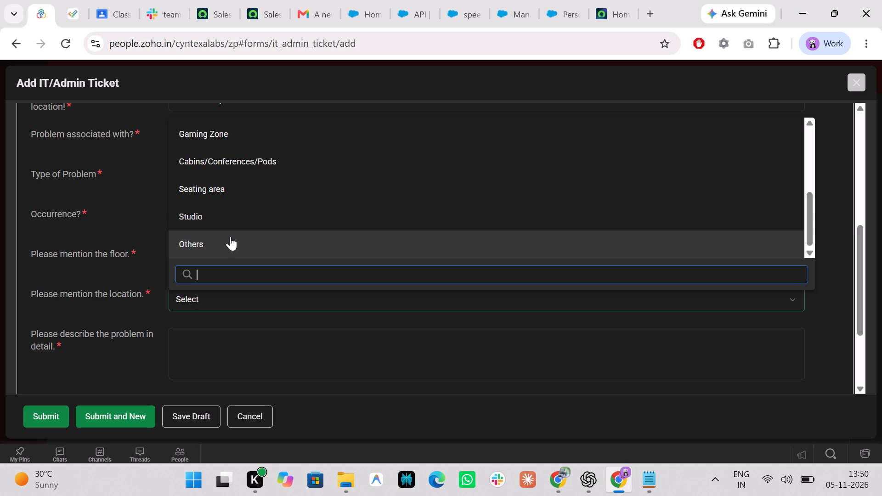
click(229, 183)
Rate the criticality of the problem as High.
scroll(277, 349, down, 1)
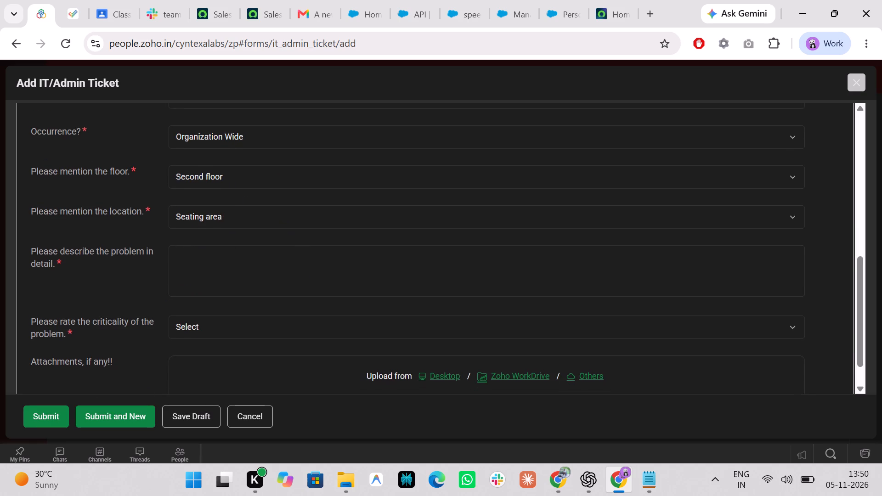
scroll(277, 349, down, 1)
scroll(270, 297, down, 1)
click(249, 289)
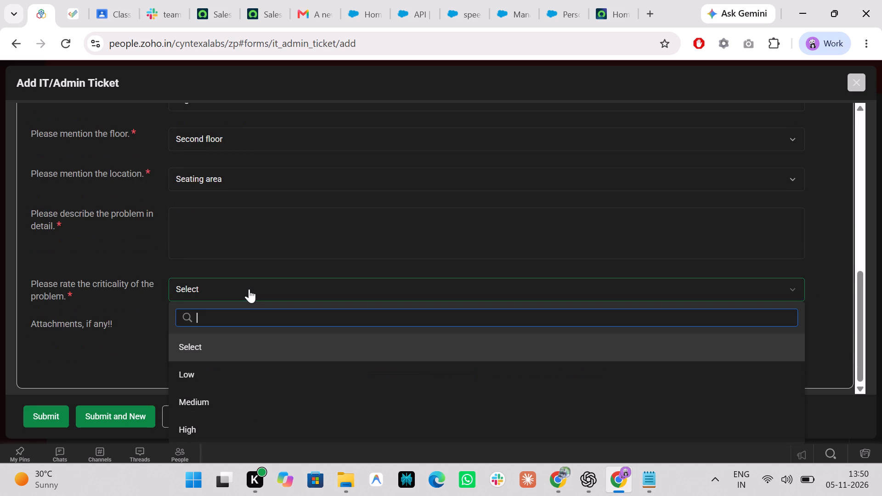
click(233, 420)
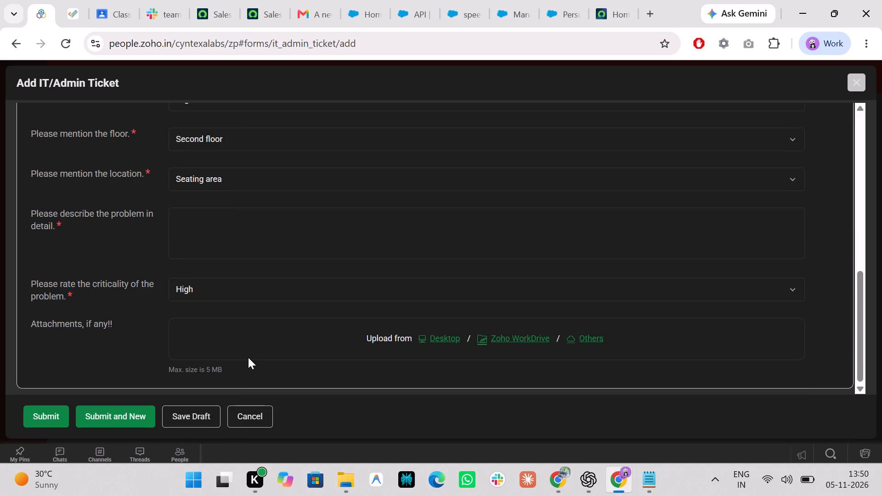
Describe the problem in detail as "Extension Socket is Not Working.".
click(212, 239)
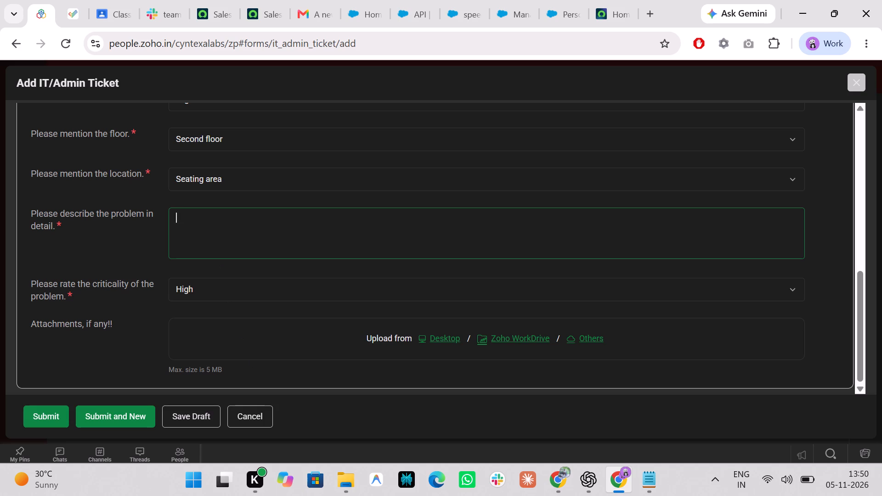
text(Socket)
key(space)
text(is Not Workin)
text(g.)
key(Home)
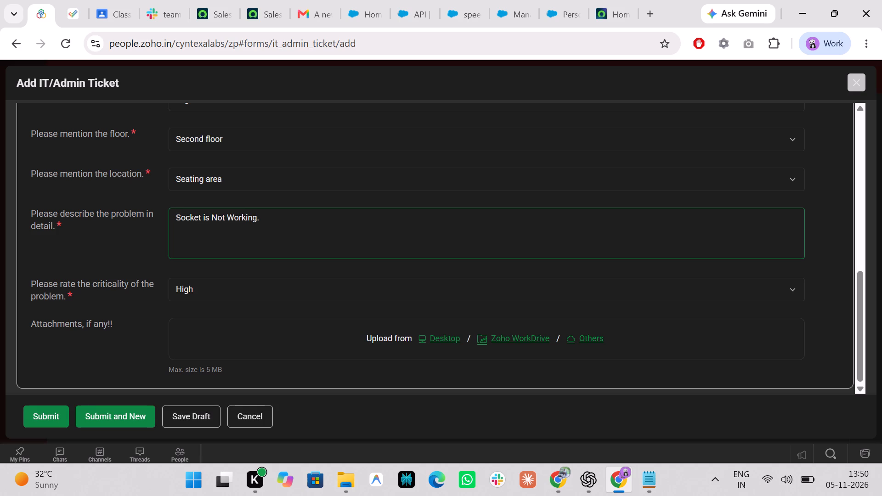
key(shift+numbersign)
key(equal)
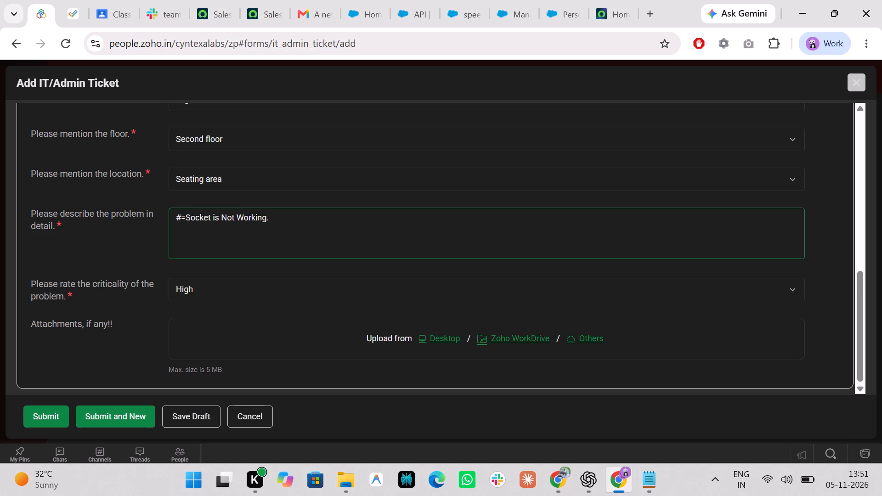
key(BackSpace)
key(BackSpace)
text(Extension)
key(space)
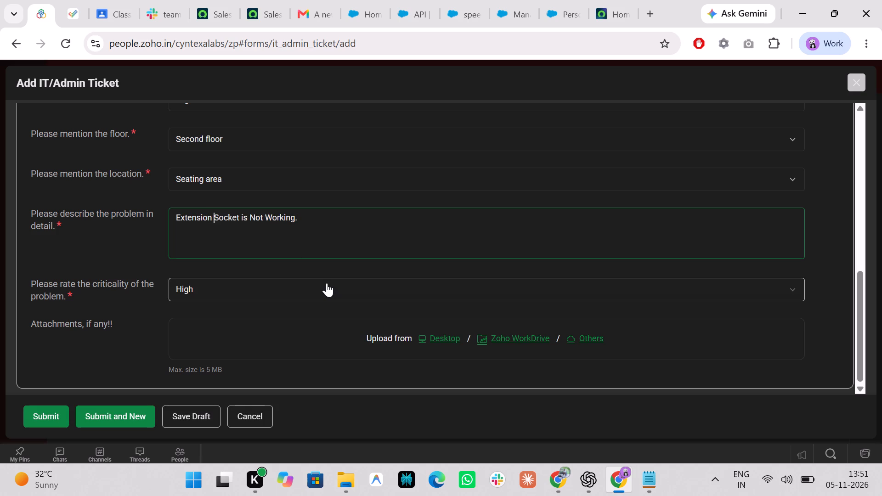
click(327, 283)
click(327, 283)
click(90, 387)
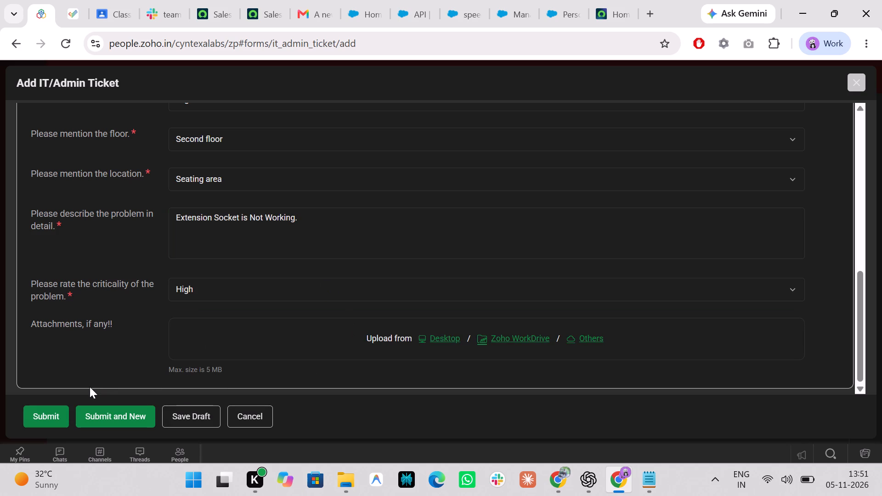
Check the entered ticket details and submit the IT/Admin ticket.
scroll(90, 387, up, 2)
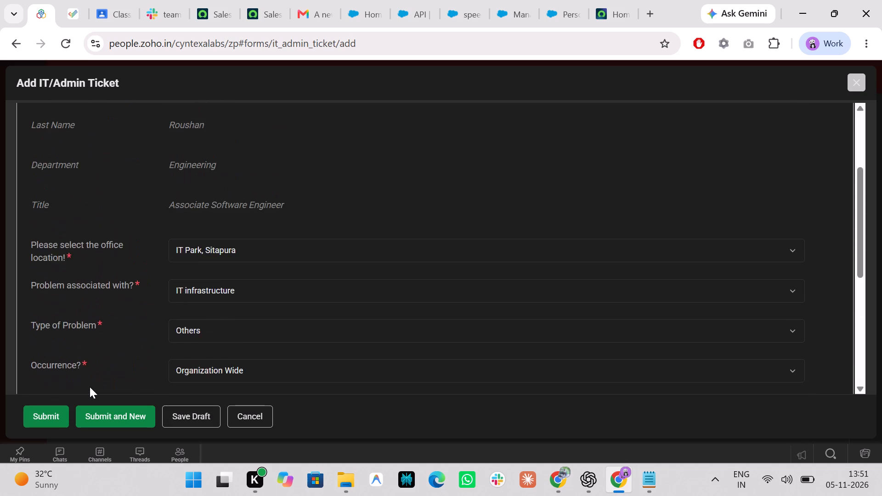
scroll(90, 387, down, 2)
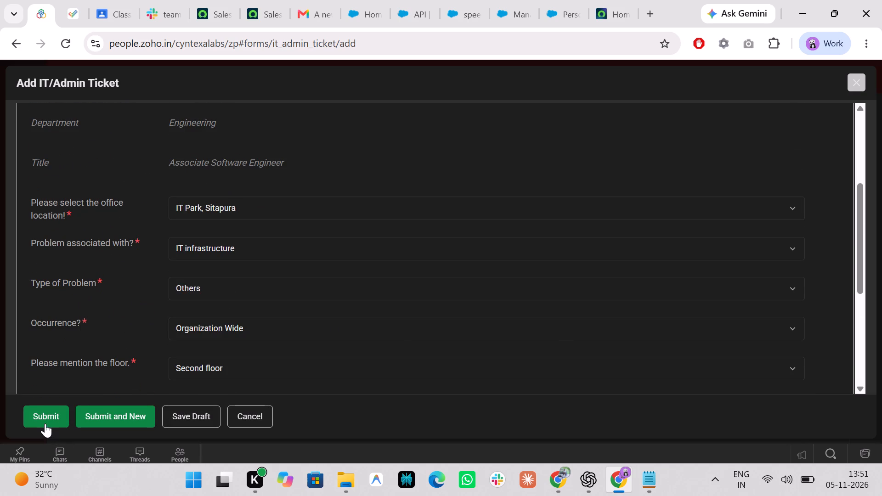
click(45, 423)
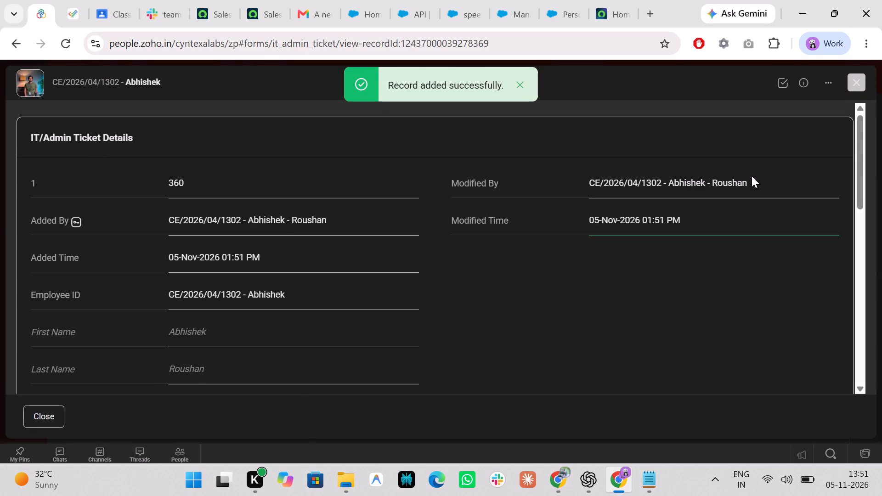
Review the submitted ticket's details and related tasks section, and close the record.
scroll(735, 343, down, 4)
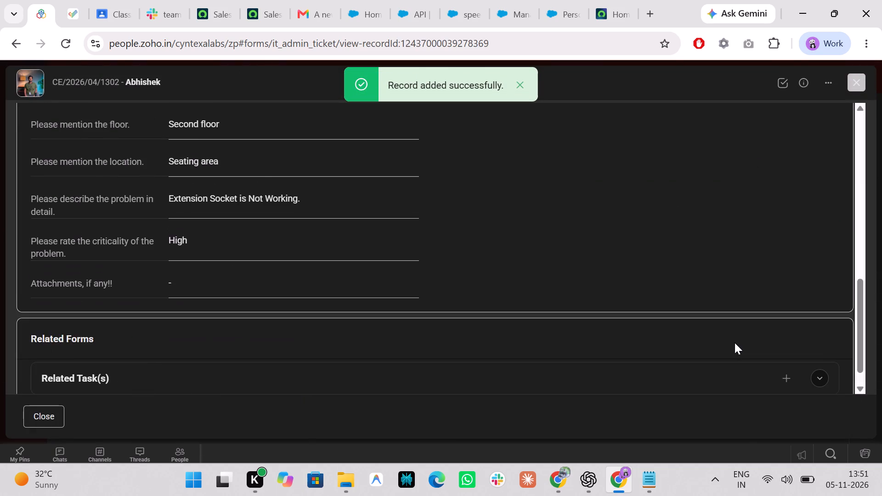
scroll(735, 343, down, 1)
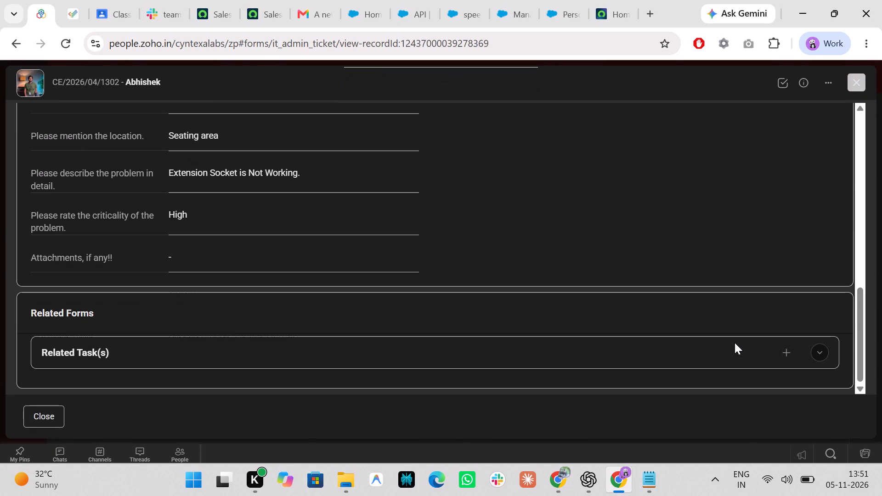
click(789, 355)
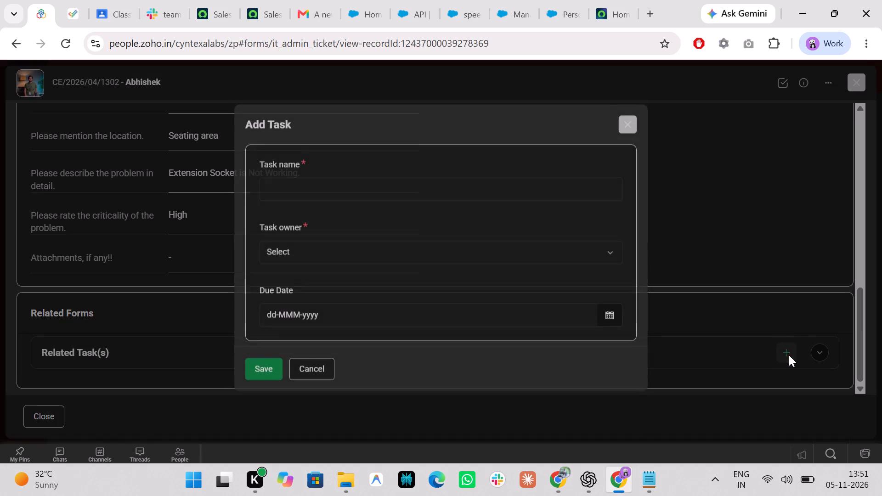
click(628, 129)
scroll(628, 129, up, 7)
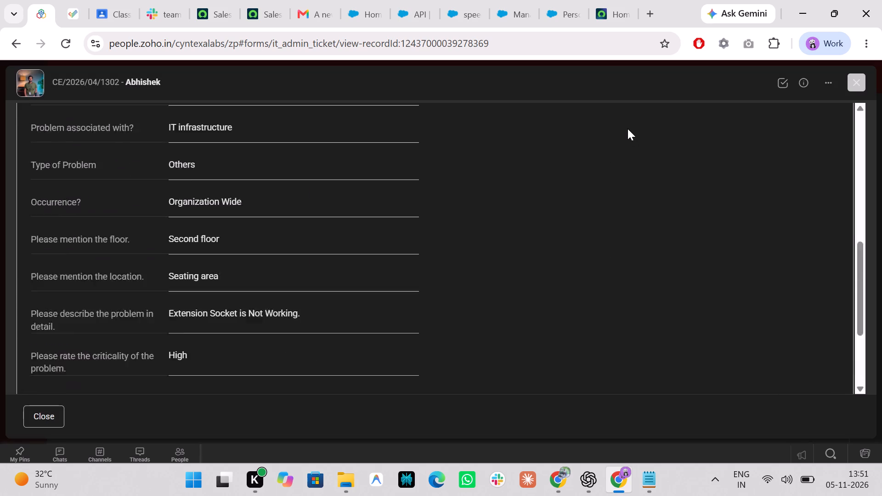
scroll(628, 129, up, 5)
click(860, 80)
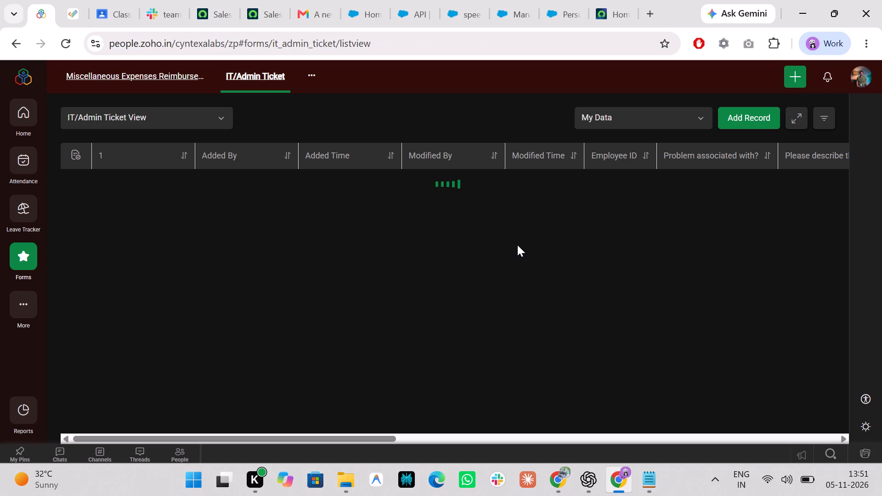
Return to the Salesforce Enterprise WSDL page and start saving it as an XML file in the Desktop folder.
click(570, 0)
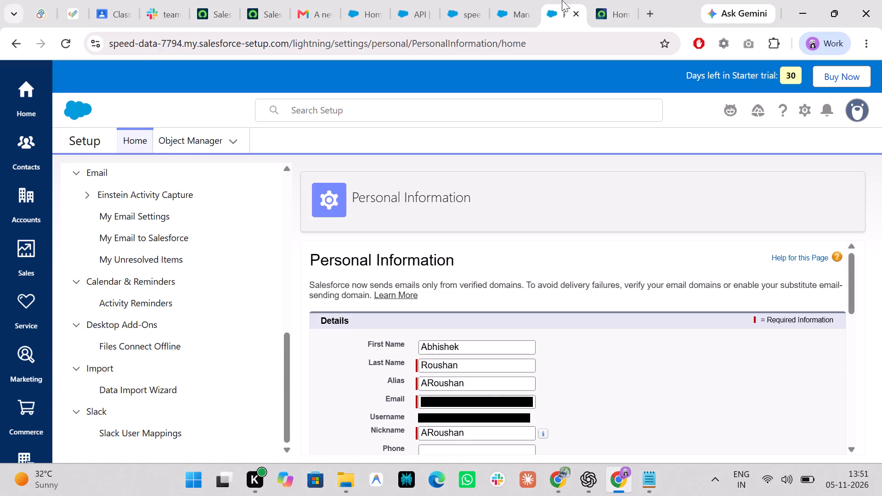
click(527, 0)
click(473, 0)
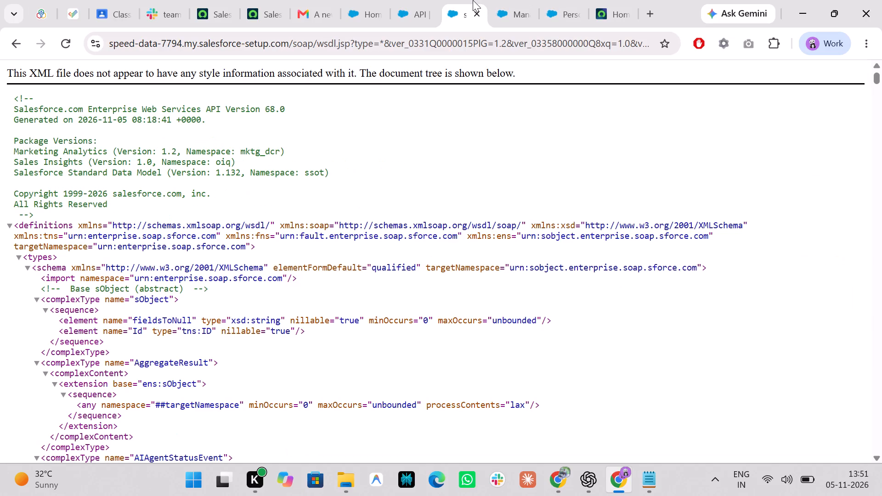
click(571, 194)
key(ctrl+s)
click(870, 44)
scroll(749, 275, down, 1)
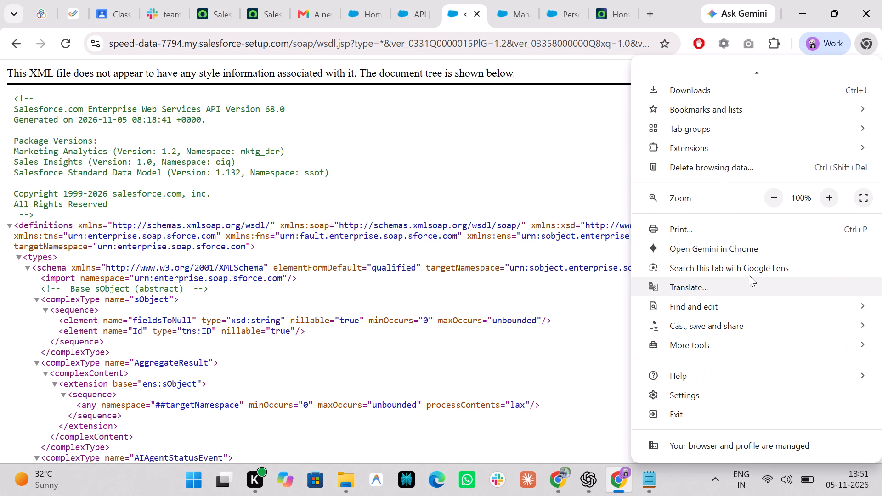
scroll(749, 275, down, 2)
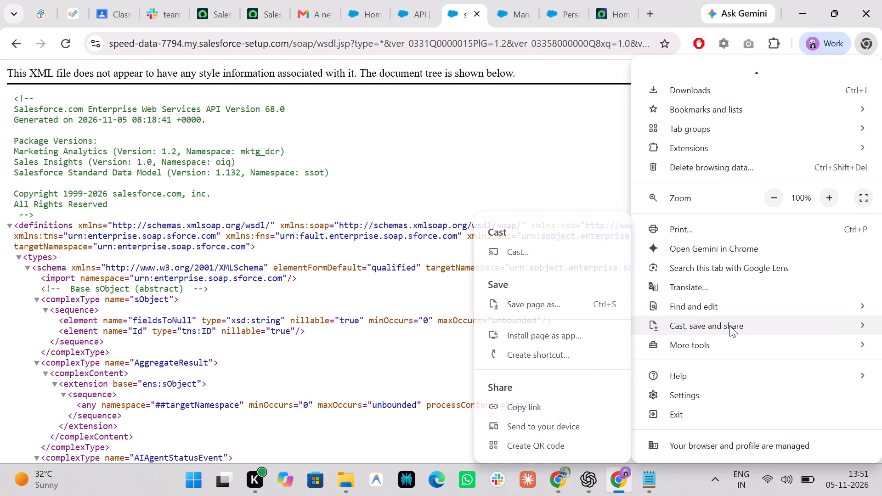
click(548, 308)
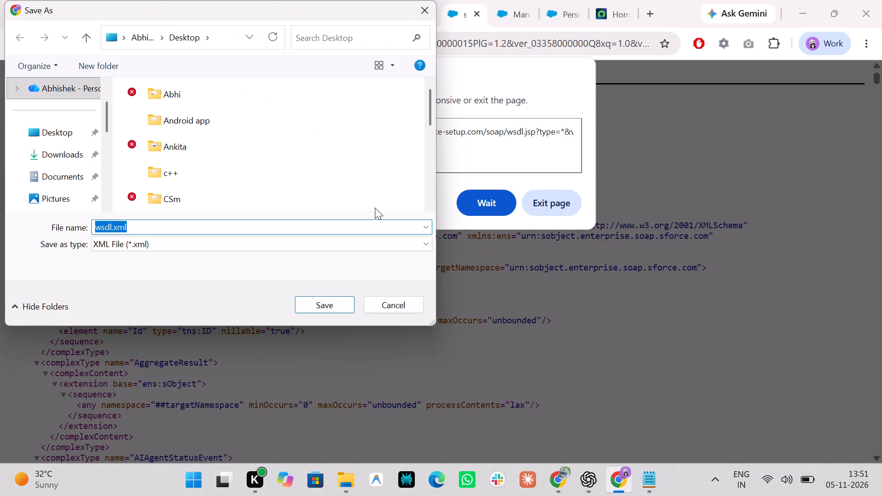
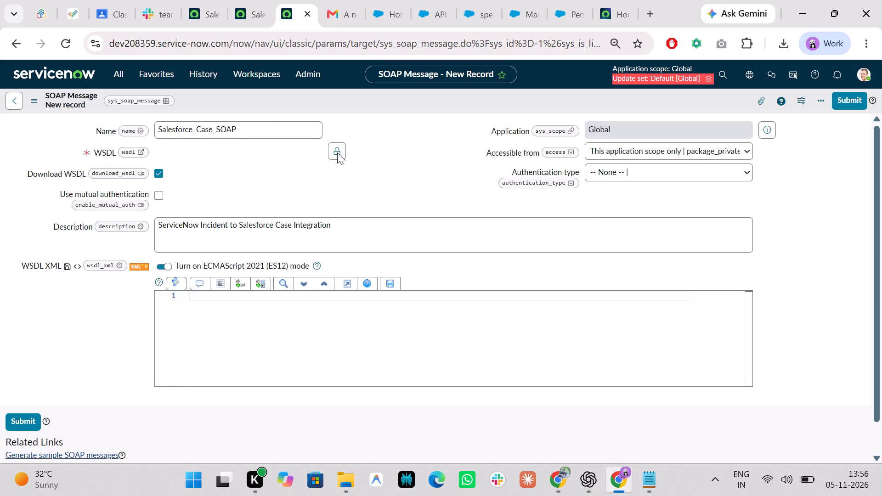
click(158, 170)
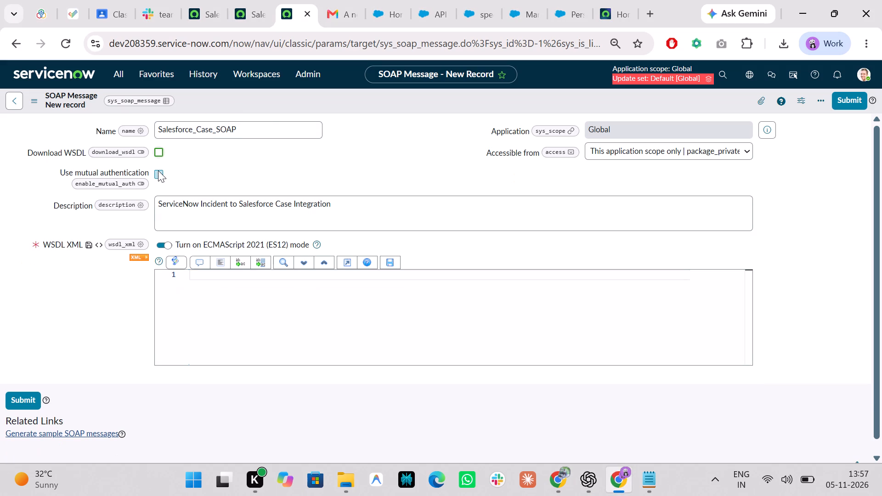
click(155, 150)
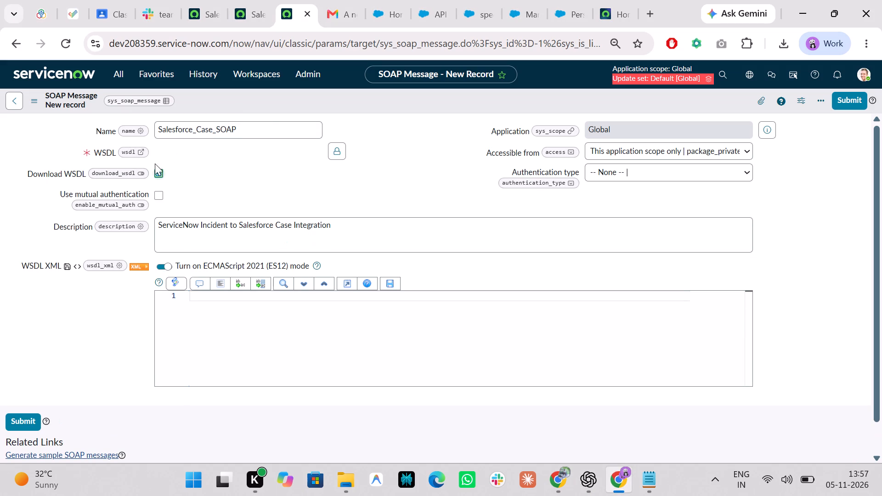
click(156, 175)
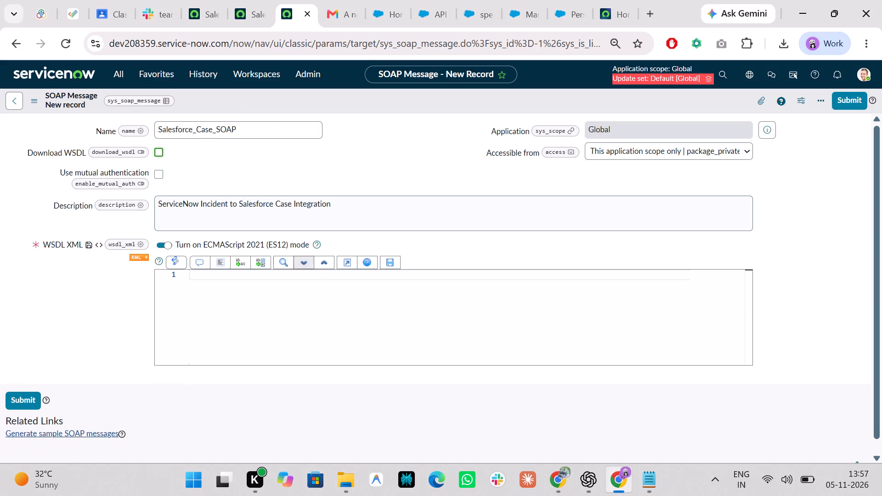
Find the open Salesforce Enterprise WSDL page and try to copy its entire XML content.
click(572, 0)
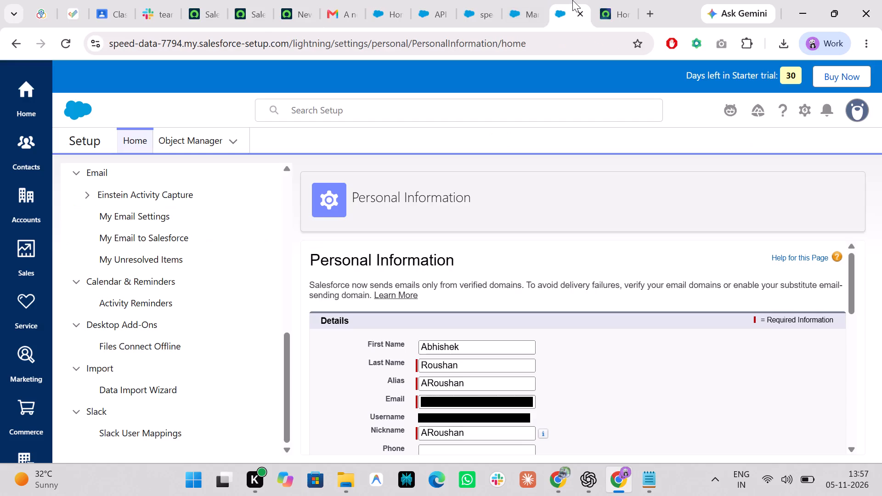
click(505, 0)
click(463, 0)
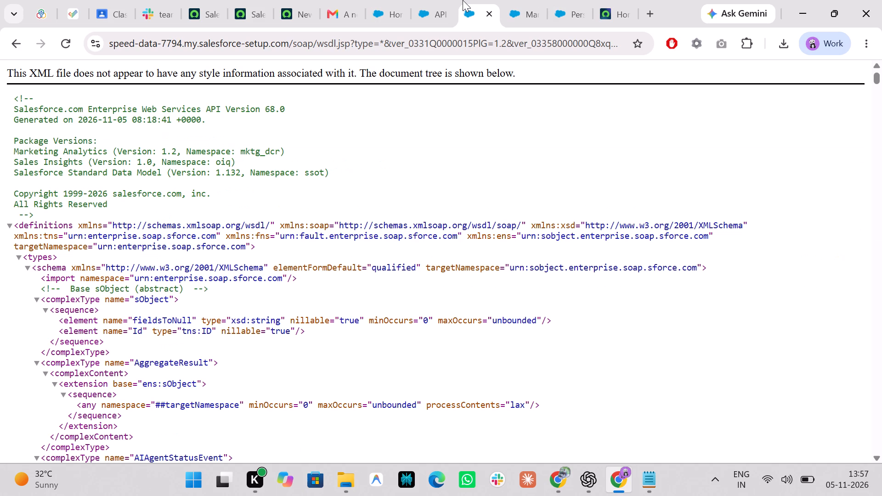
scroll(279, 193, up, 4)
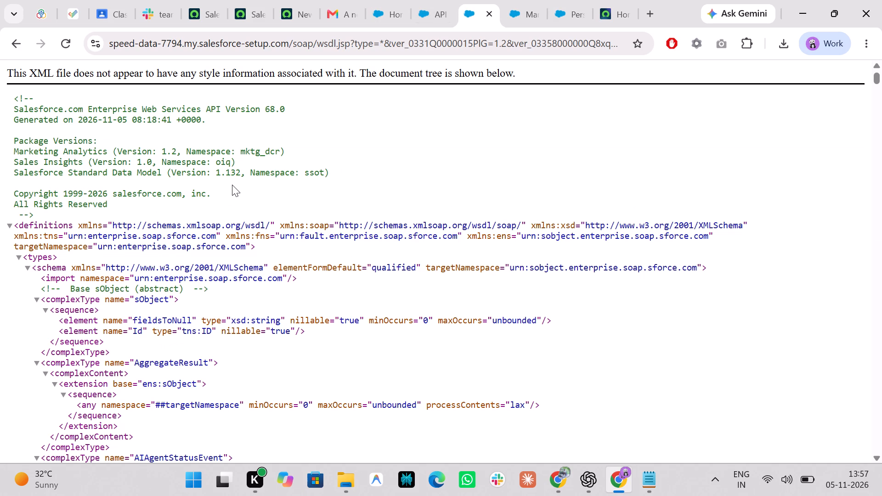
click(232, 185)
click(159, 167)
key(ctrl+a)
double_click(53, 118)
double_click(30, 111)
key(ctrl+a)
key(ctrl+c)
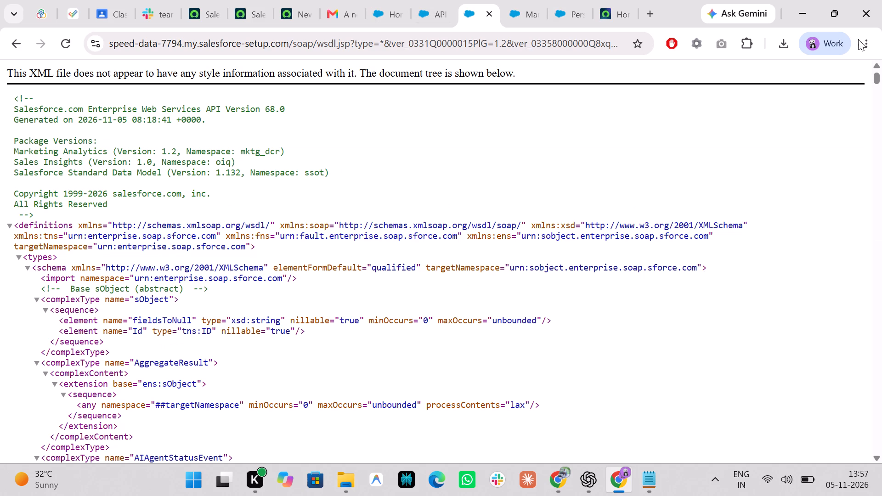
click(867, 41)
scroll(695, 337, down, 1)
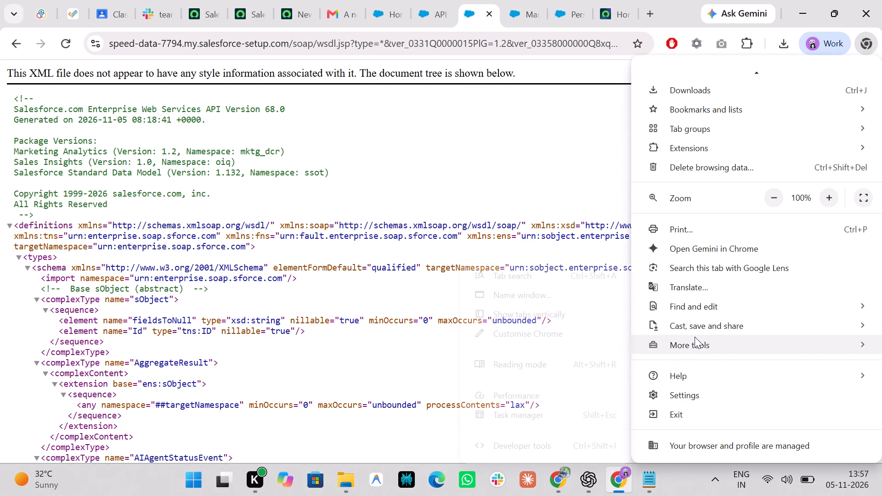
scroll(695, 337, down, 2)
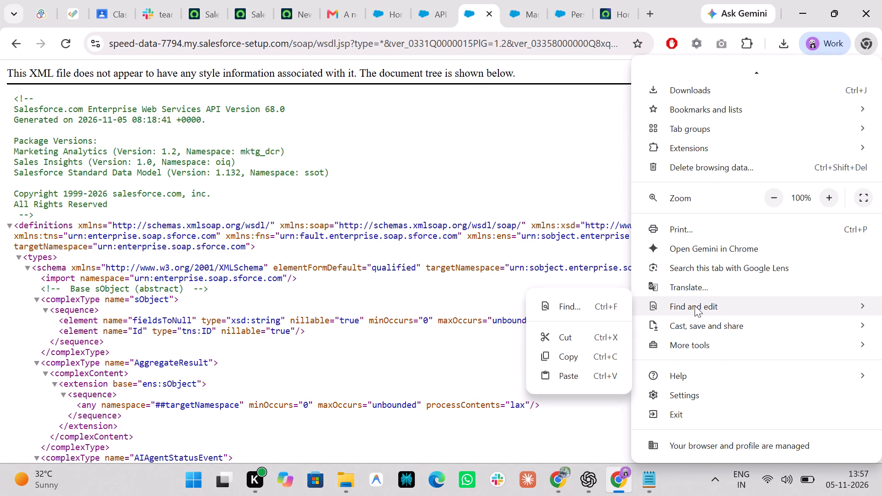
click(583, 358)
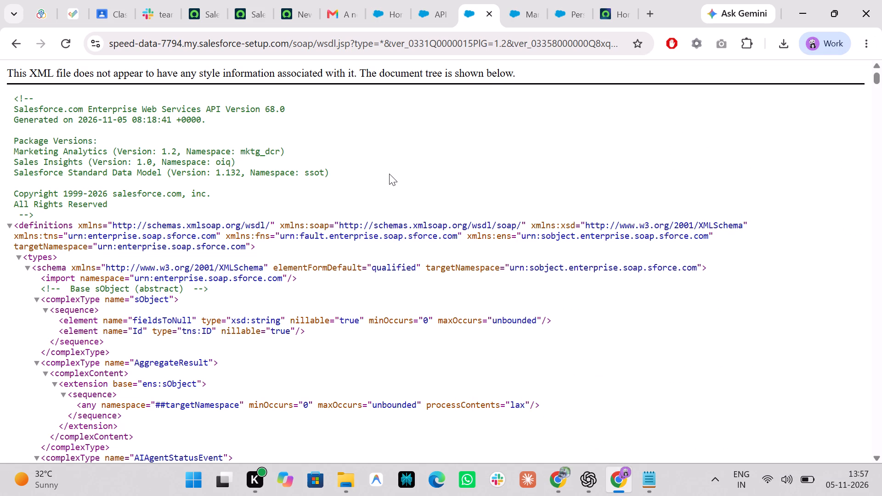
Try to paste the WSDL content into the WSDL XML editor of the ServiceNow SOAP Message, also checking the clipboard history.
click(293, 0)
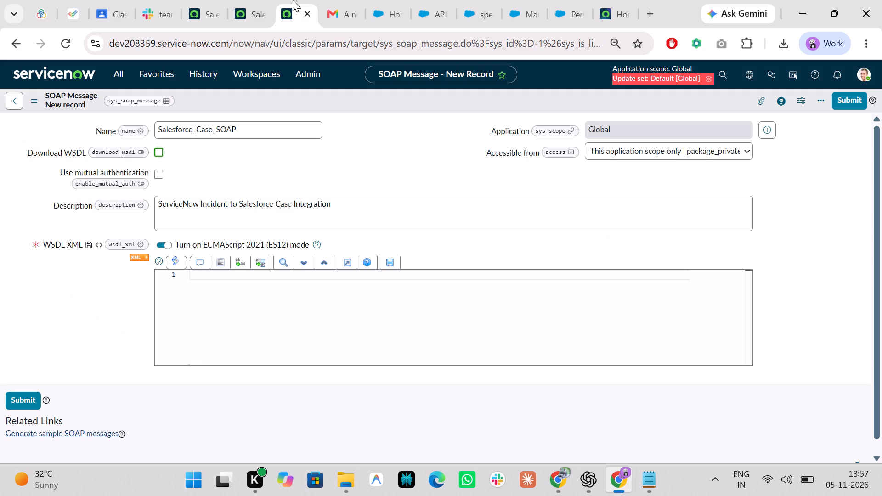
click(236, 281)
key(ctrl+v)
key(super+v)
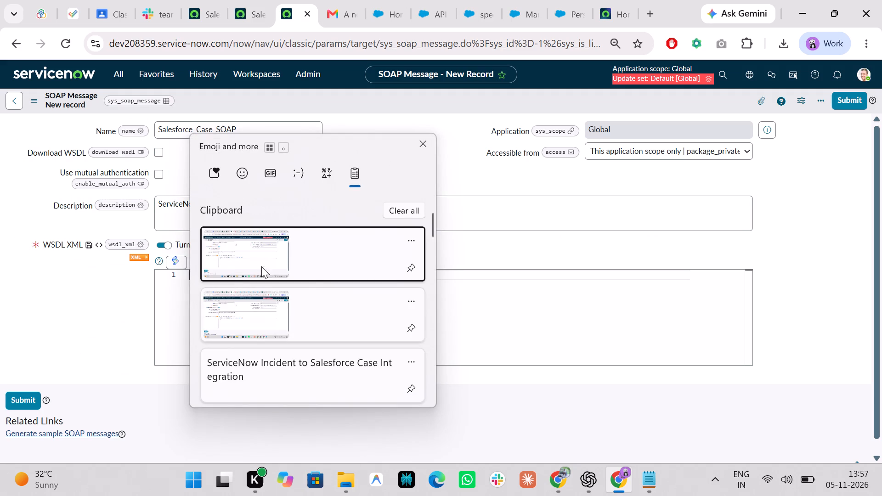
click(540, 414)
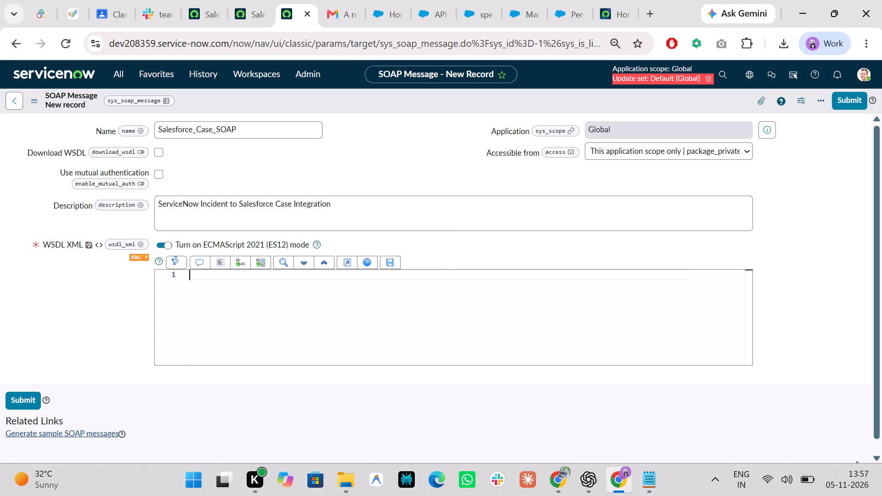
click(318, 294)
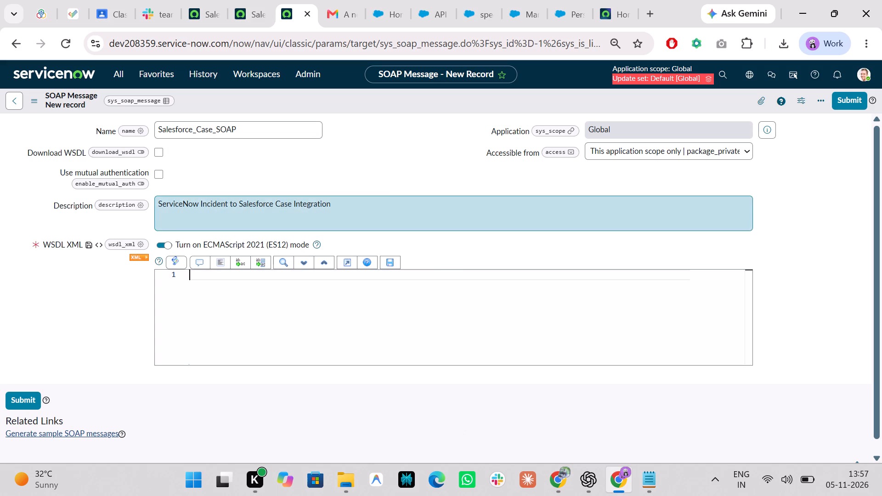
Return to the Enterprise WSDL page and reorder its browser tab directly after the ServiceNow SOAP Message tab.
click(544, 0)
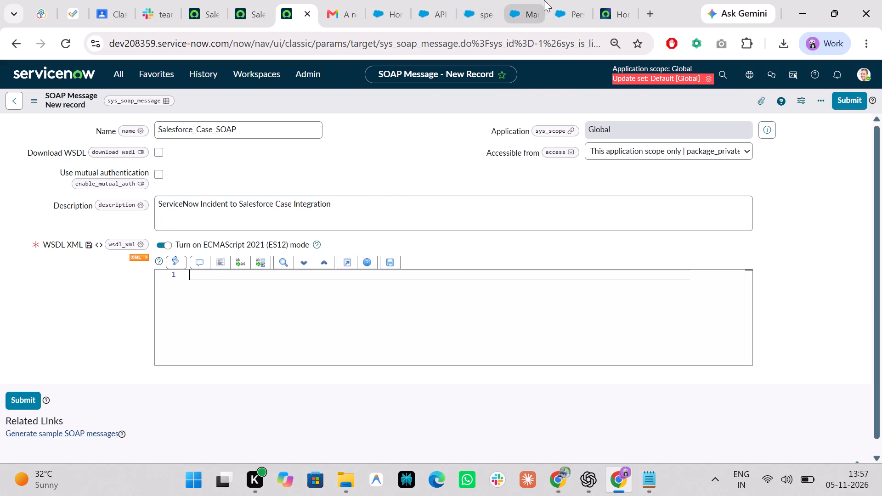
click(480, 0)
drag(480, 0, 438, 0)
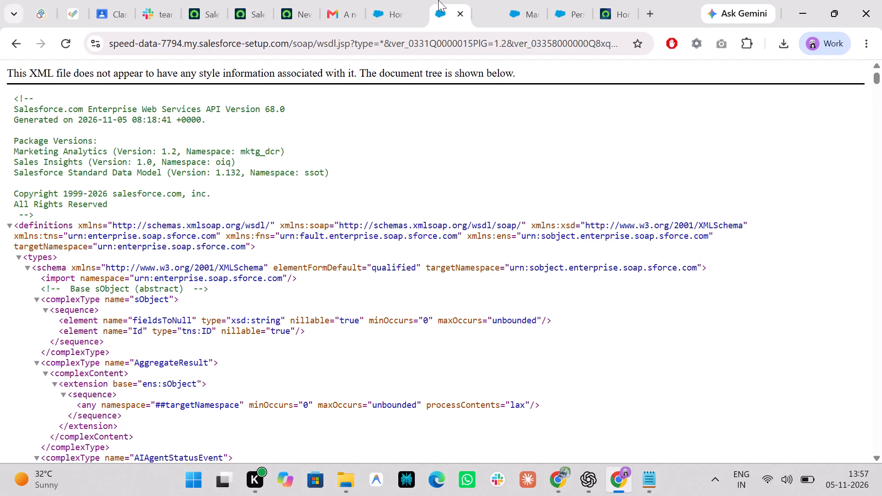
drag(438, 0, 352, 0)
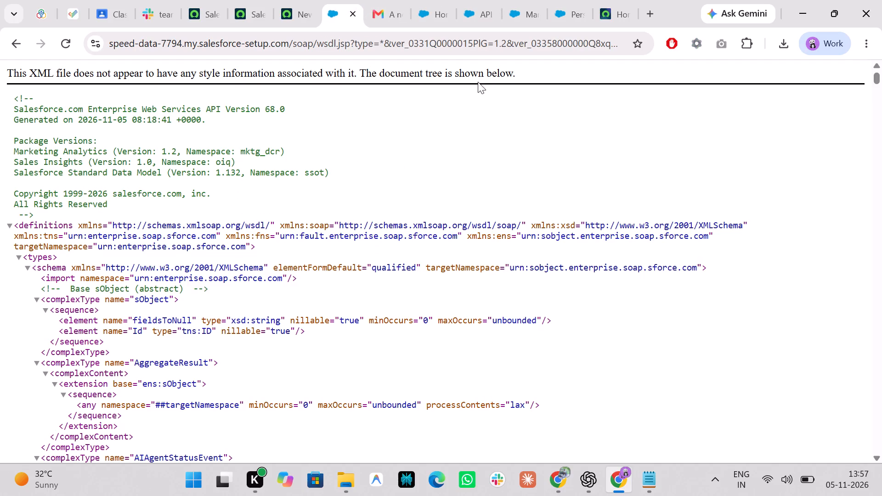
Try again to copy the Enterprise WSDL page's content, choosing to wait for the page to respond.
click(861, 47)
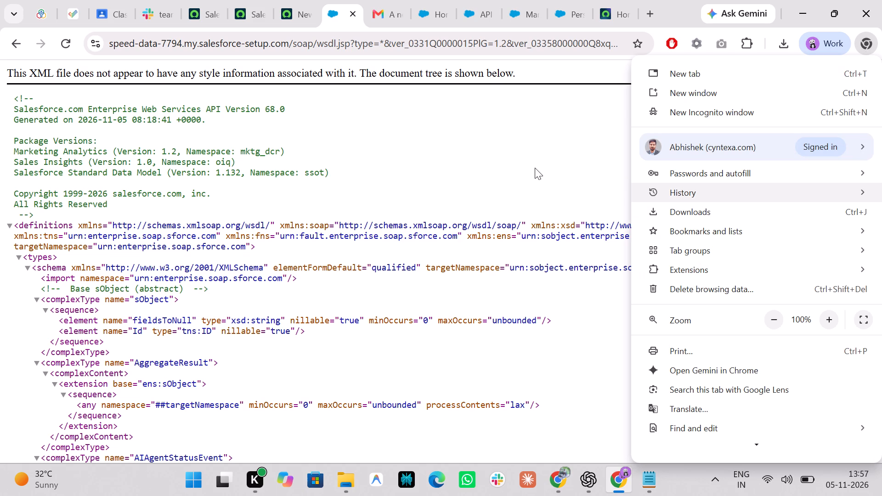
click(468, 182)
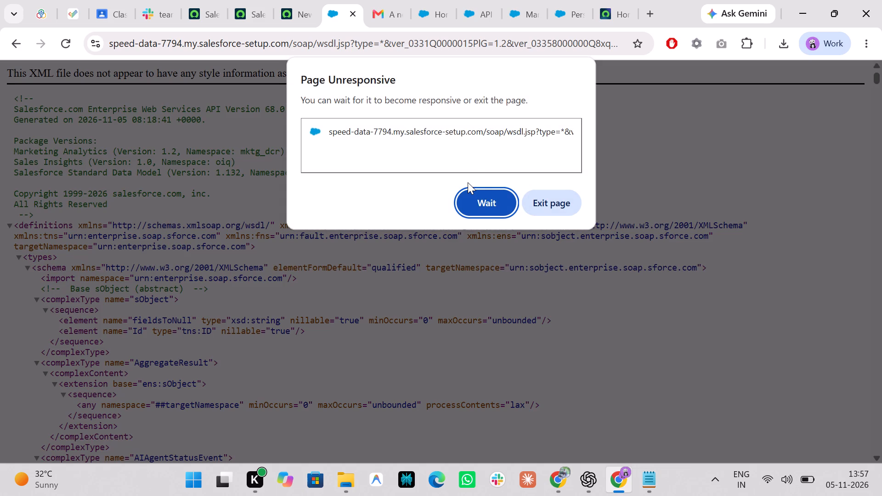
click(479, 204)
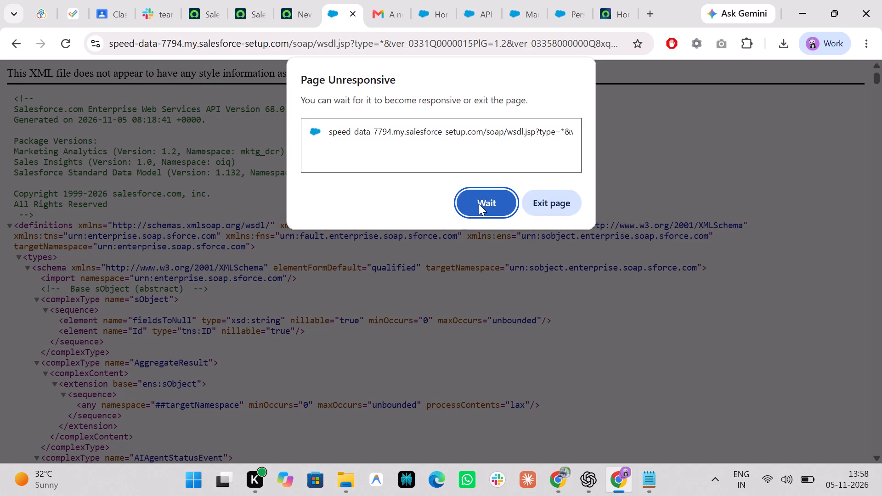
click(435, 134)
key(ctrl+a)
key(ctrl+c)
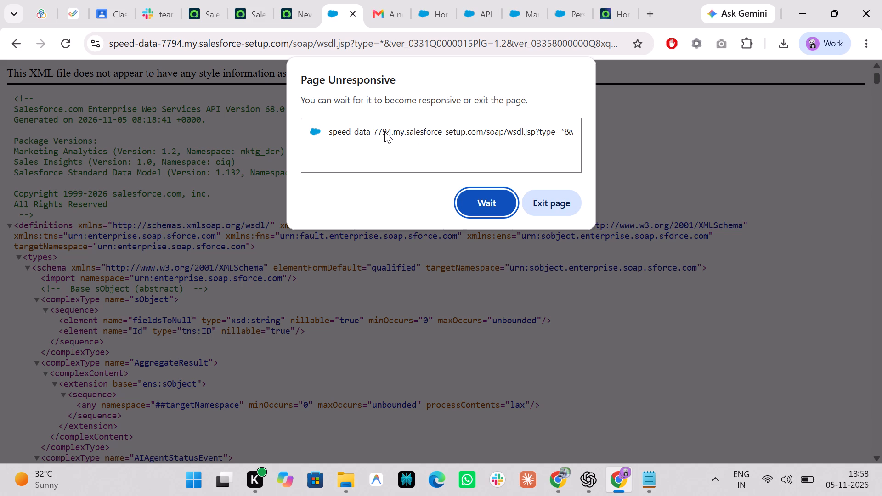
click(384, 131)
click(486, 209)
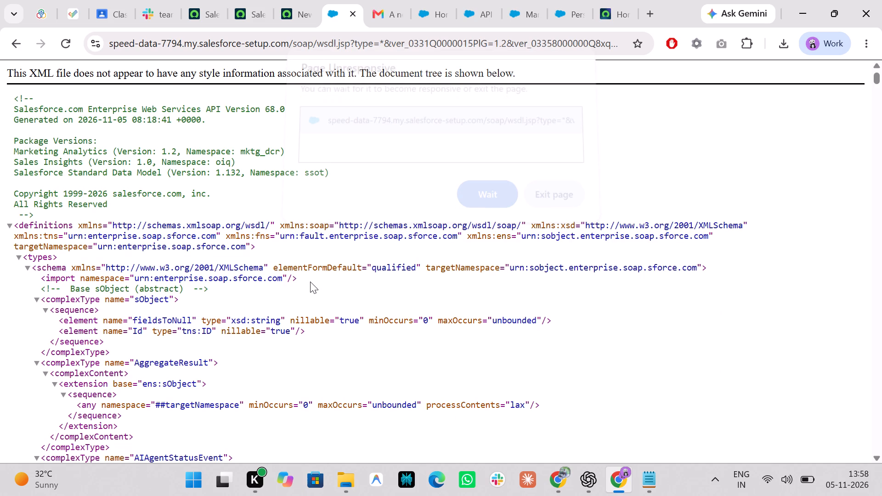
Open ServiceNow_Update_Sets_Guide.docx from the Desktop folder in File Explorer and look through its first pages.
click(348, 481)
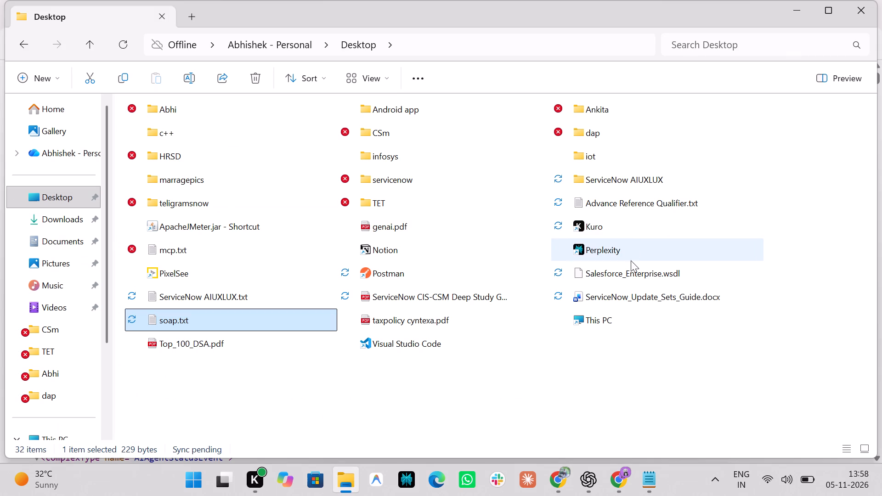
double_click(624, 294)
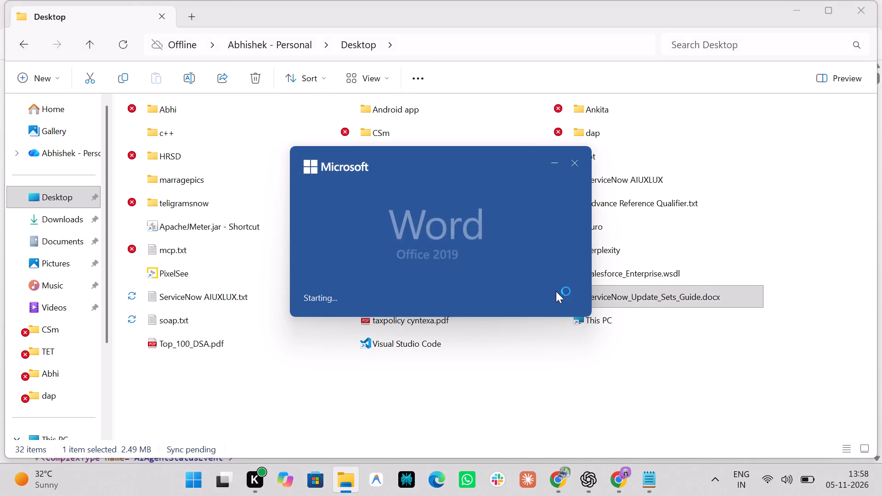
scroll(465, 266, down, 2)
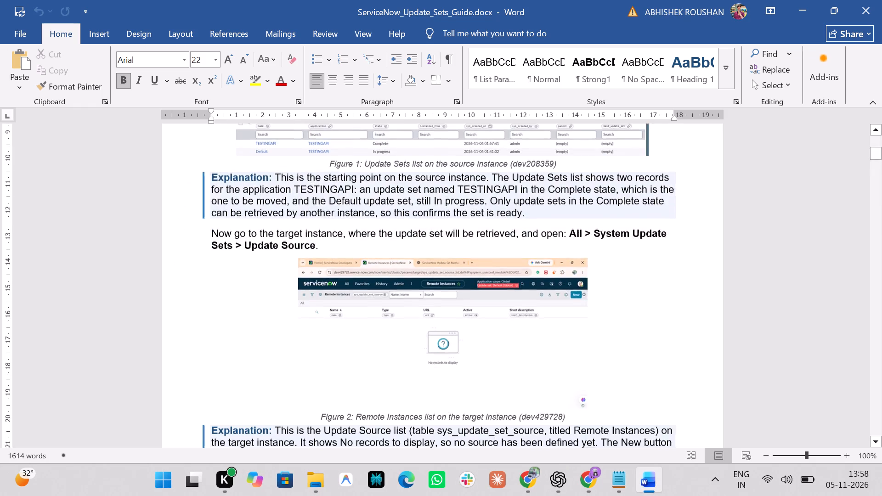
scroll(465, 266, down, 4)
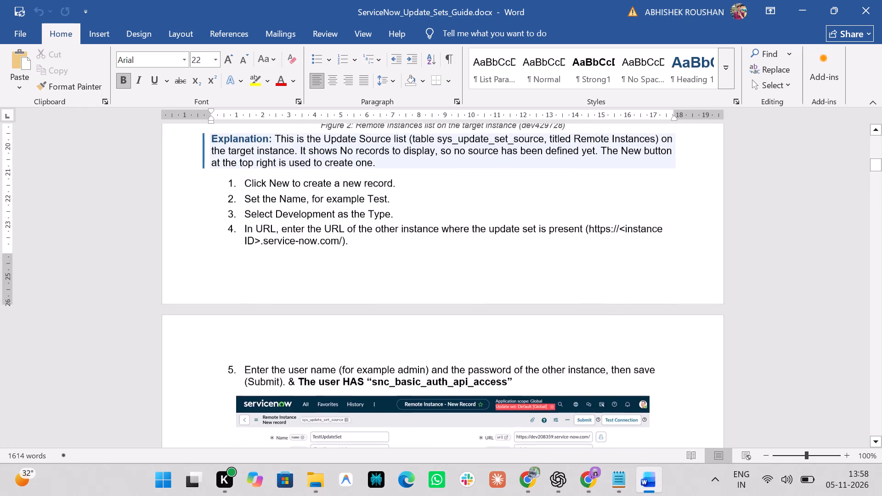
scroll(465, 266, down, 1)
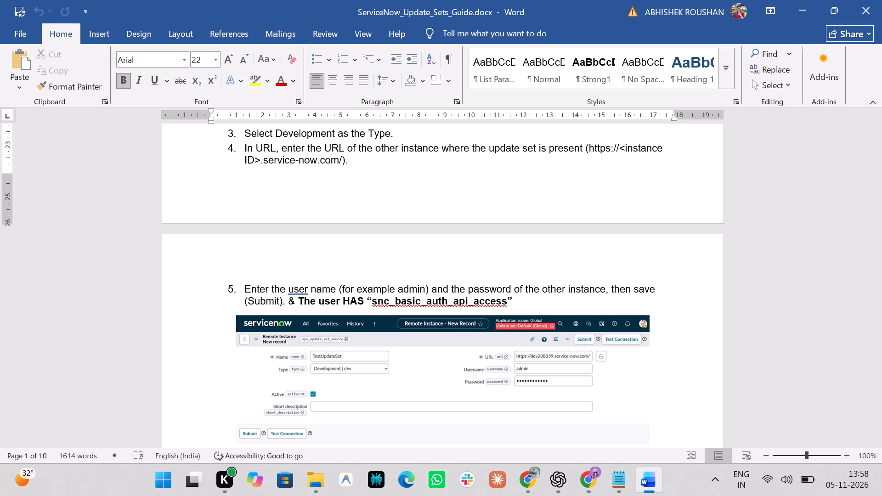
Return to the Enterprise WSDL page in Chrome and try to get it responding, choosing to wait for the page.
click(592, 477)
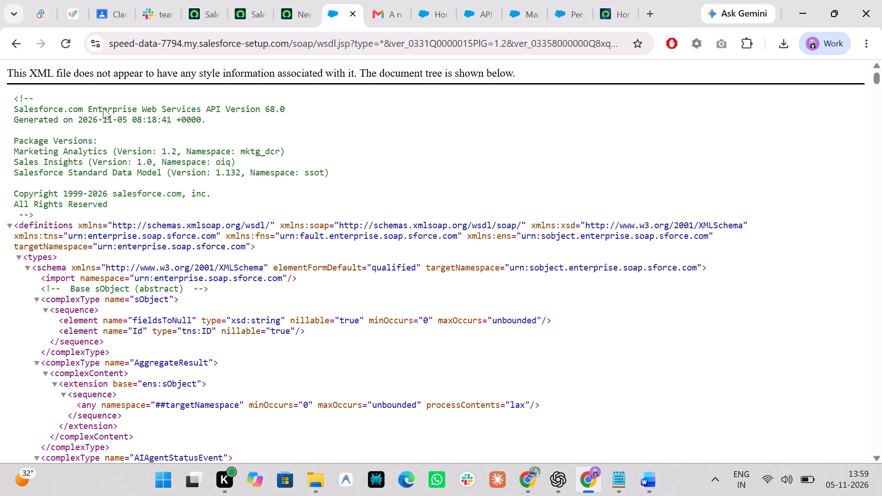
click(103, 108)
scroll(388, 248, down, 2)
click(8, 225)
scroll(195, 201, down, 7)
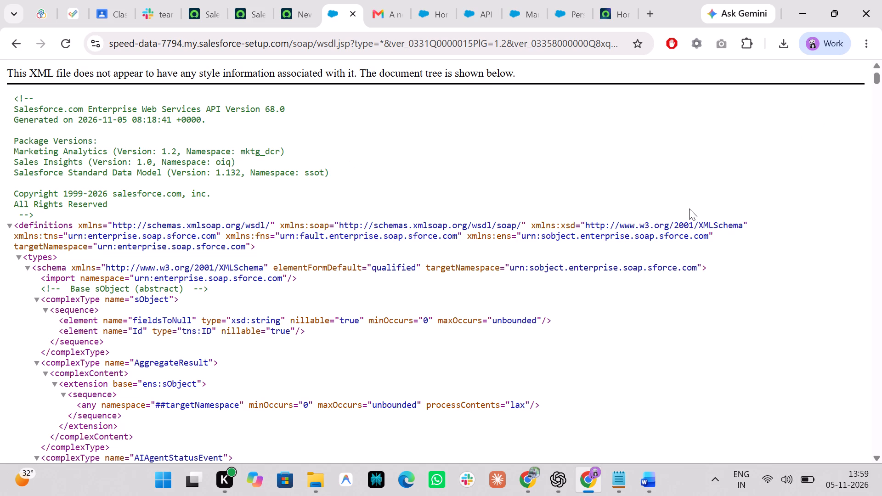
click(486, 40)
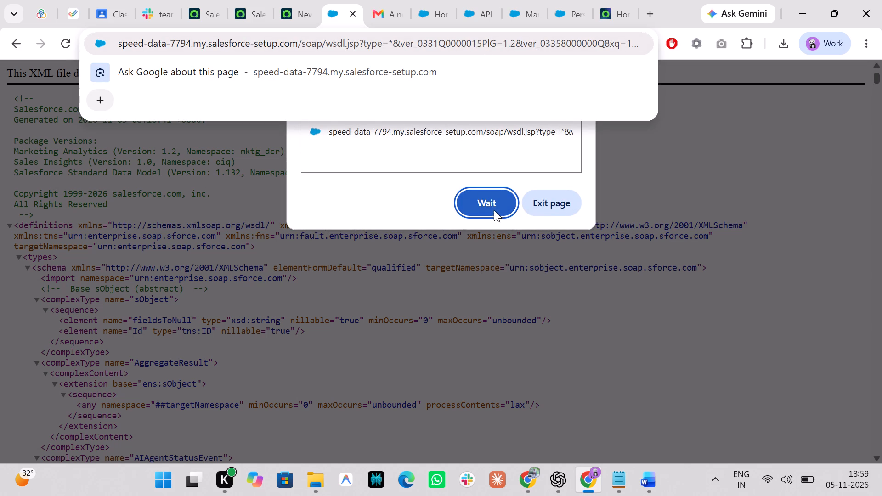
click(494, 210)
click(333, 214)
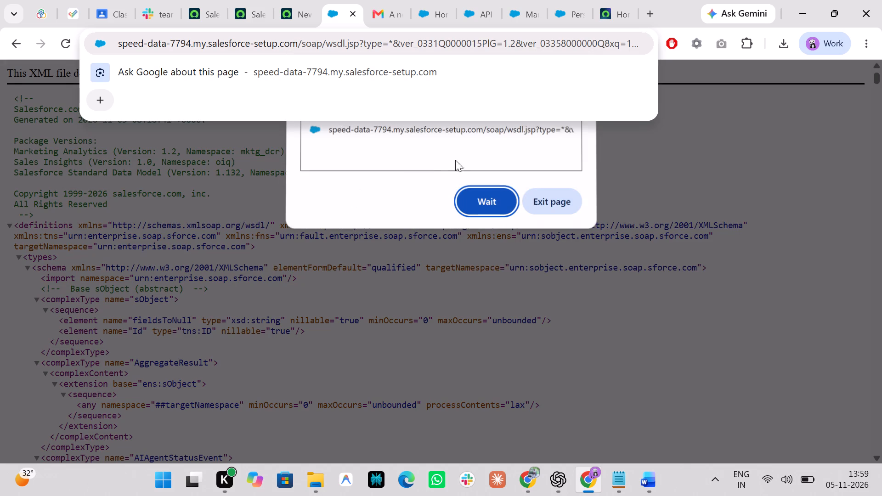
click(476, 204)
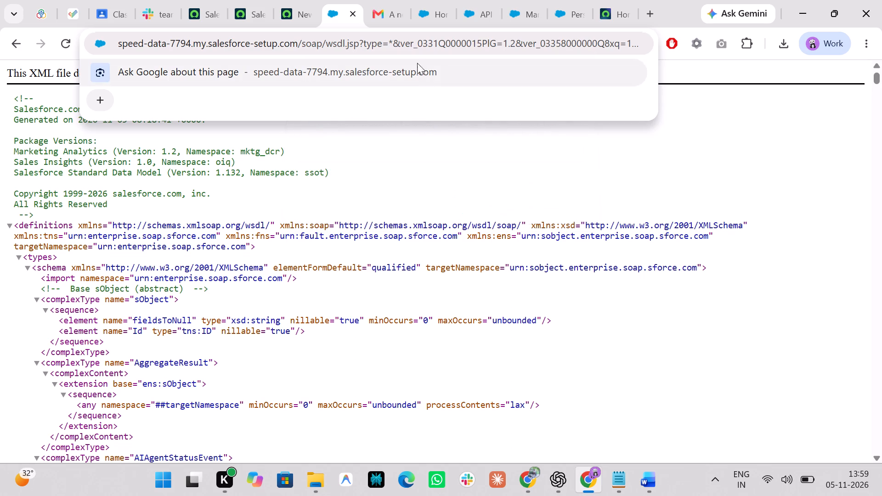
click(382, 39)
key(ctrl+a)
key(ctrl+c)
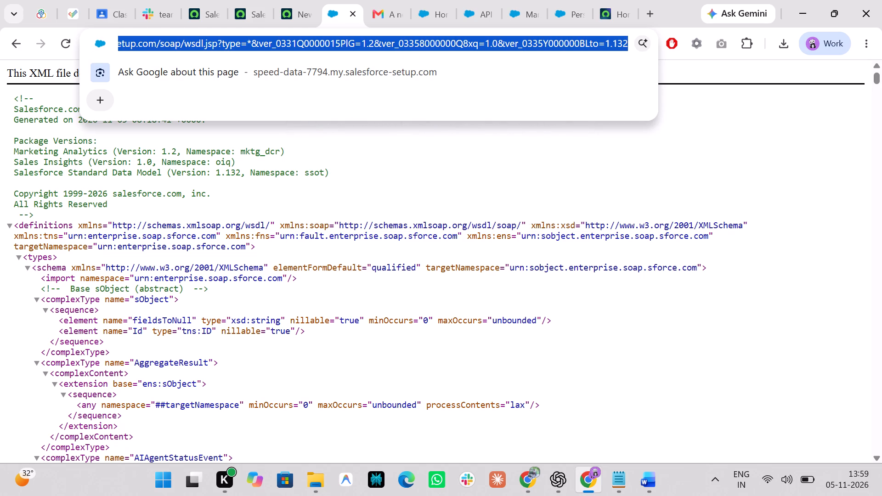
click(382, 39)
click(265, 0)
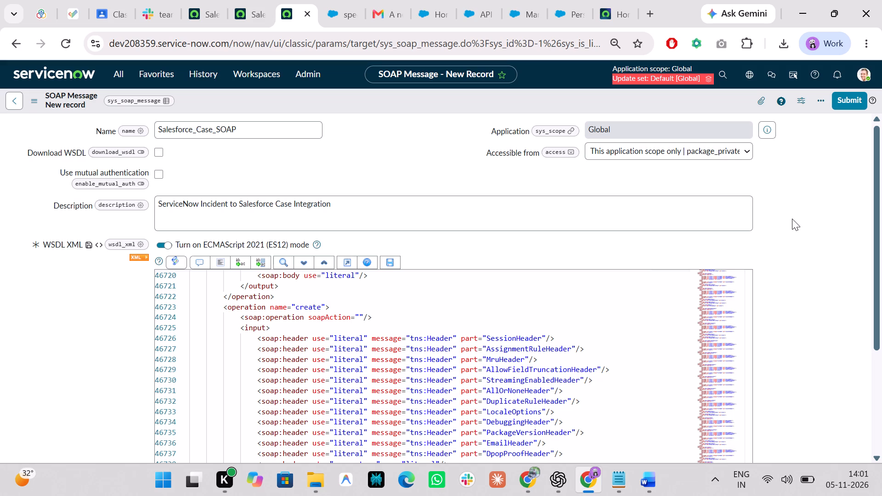
key(ctrl+s)
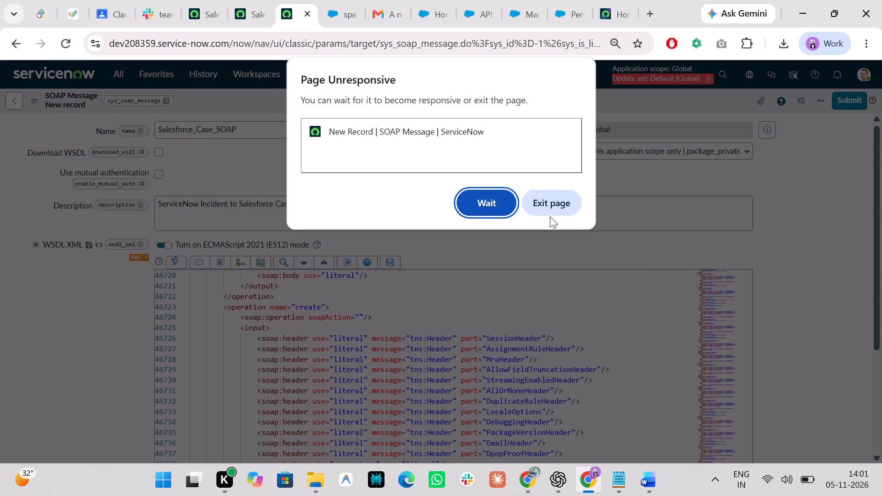
click(504, 196)
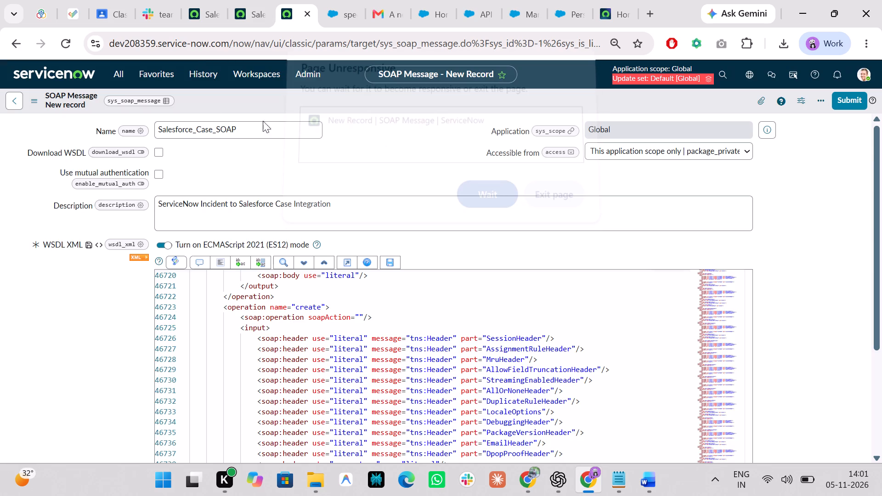
click(35, 101)
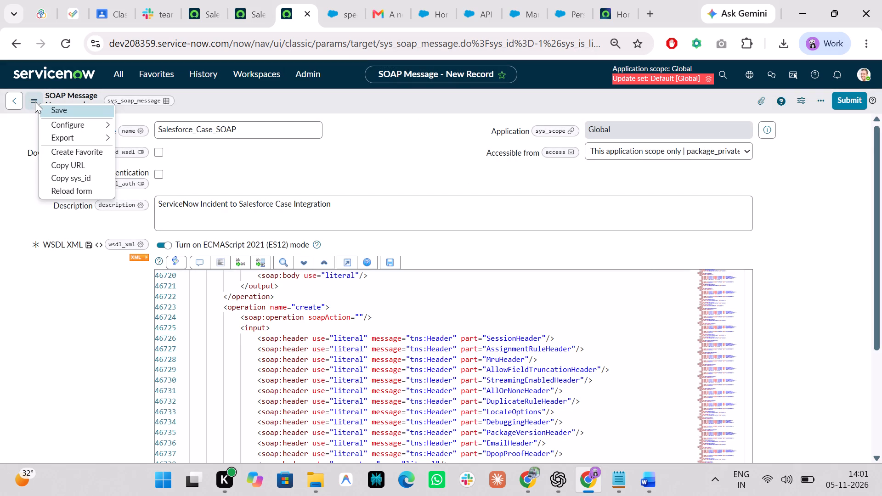
click(64, 109)
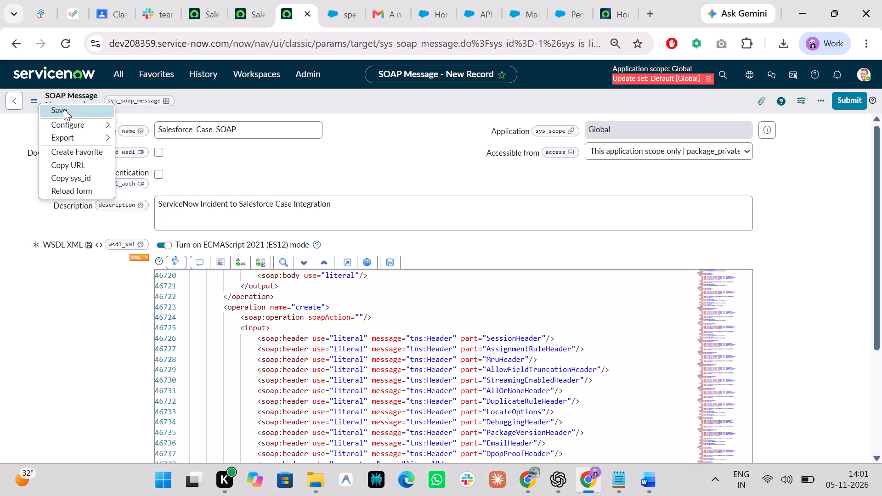
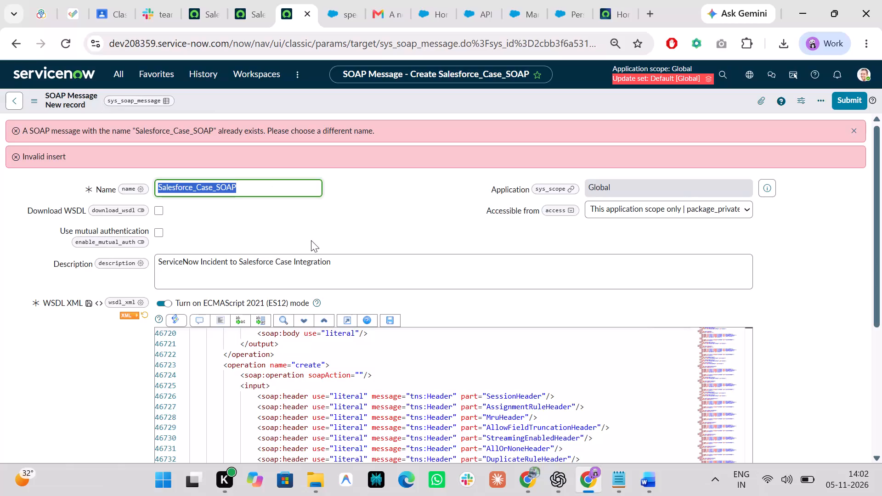
Filter the application navigator for "soap me" and add the Outbound SOAP Message module to favorites.
click(116, 73)
text(spa)
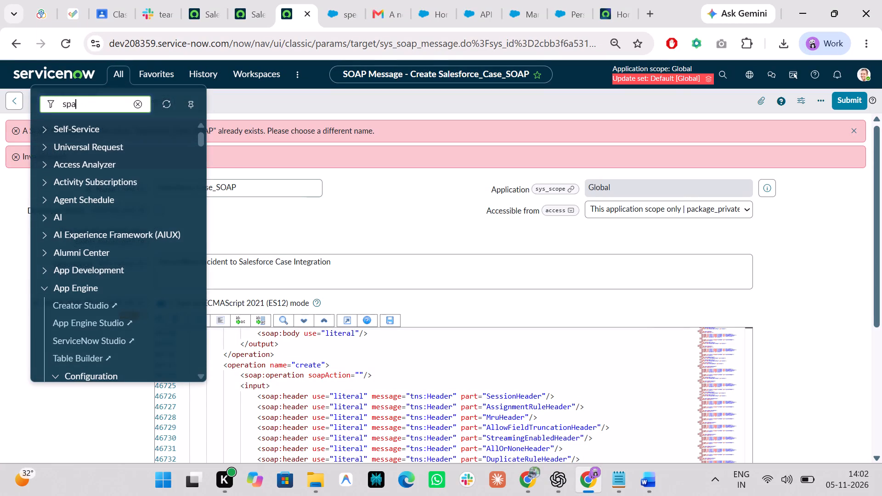
key(BackSpace)
key(BackSpace)
text(oap)
key(space)
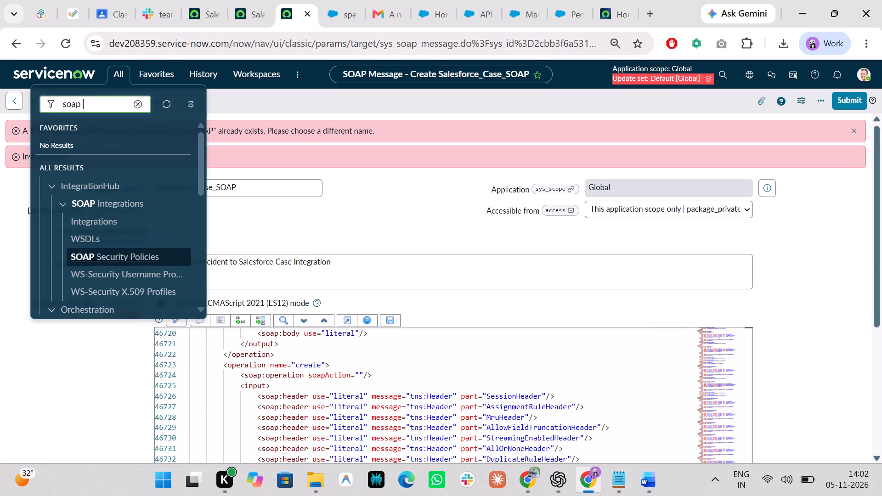
text(me)
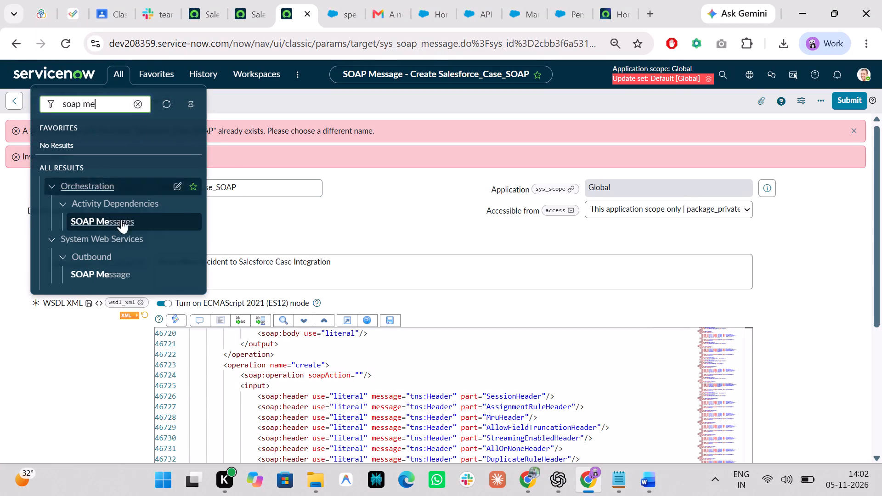
click(191, 273)
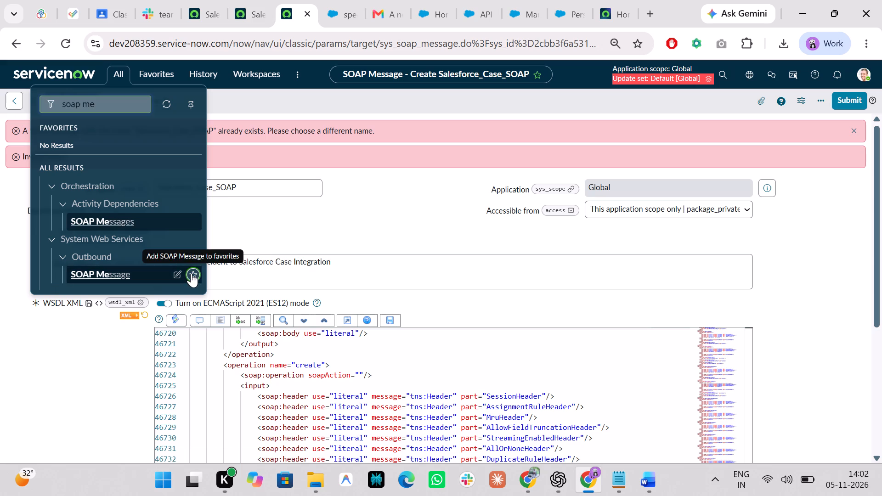
click(357, 324)
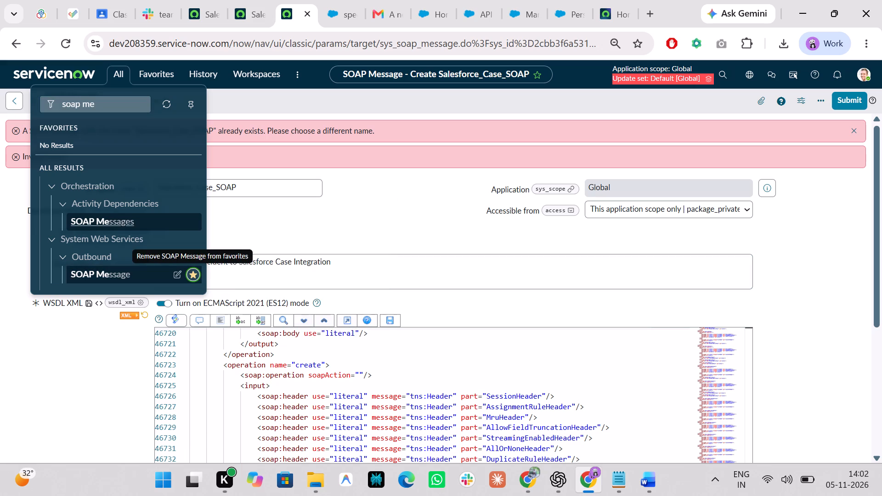
Open the Outbound SOAP Message list in a new tab and open the existing Salesforce_Case_SOAP record.
ctrl+click(100, 278)
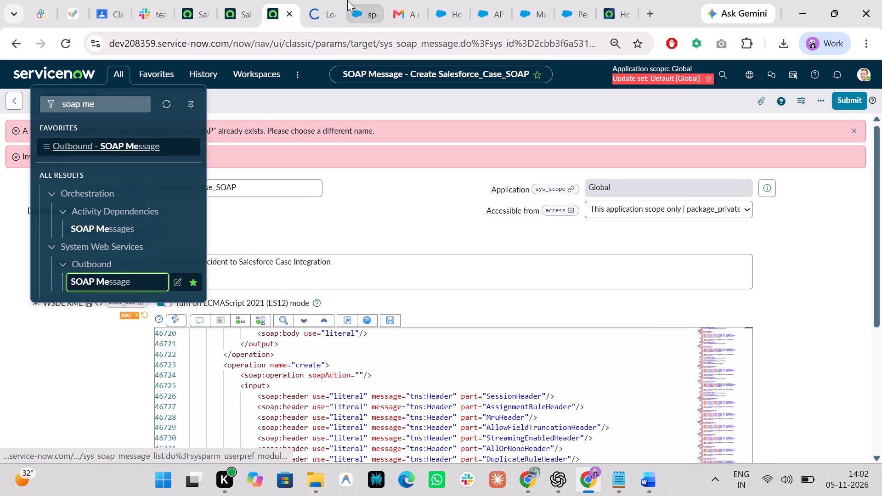
click(321, 0)
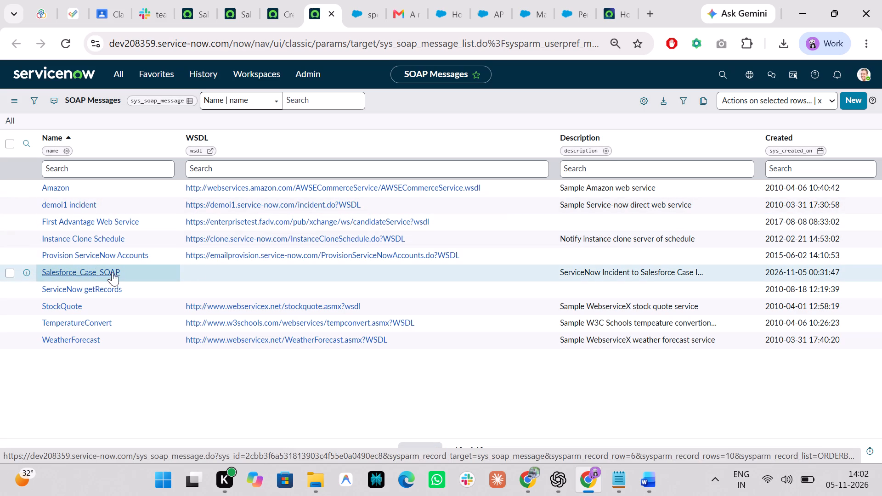
click(275, 0)
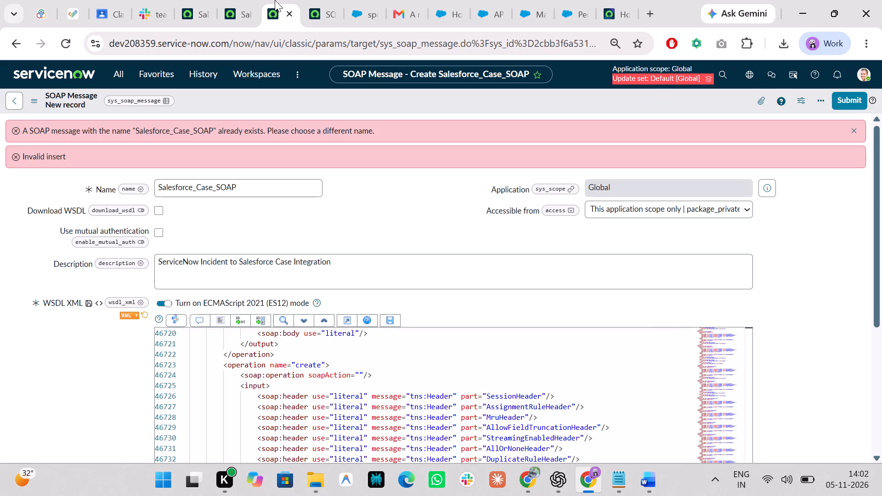
click(329, 0)
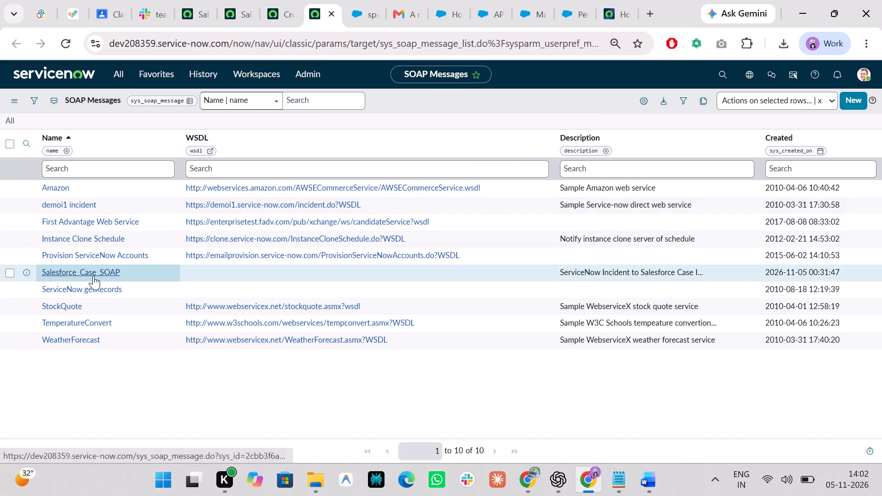
click(93, 276)
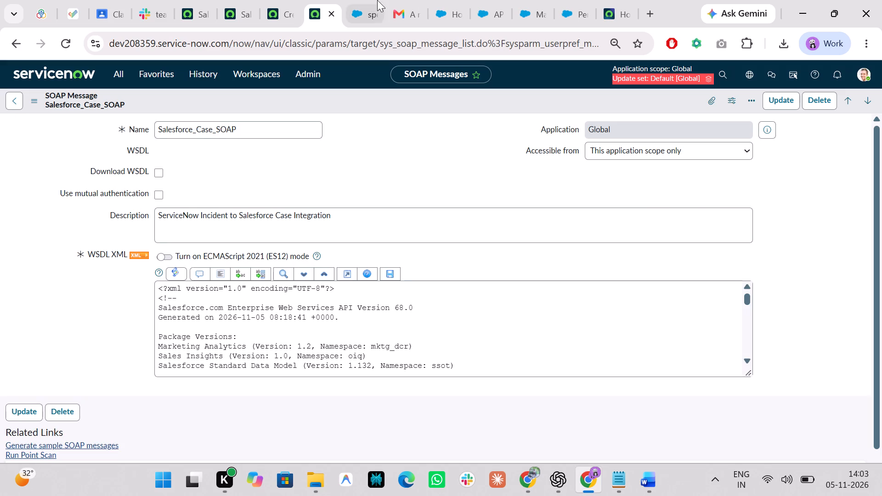
Copy the entire WSDL XML content from the unsaved new SOAP Message record.
click(289, 0)
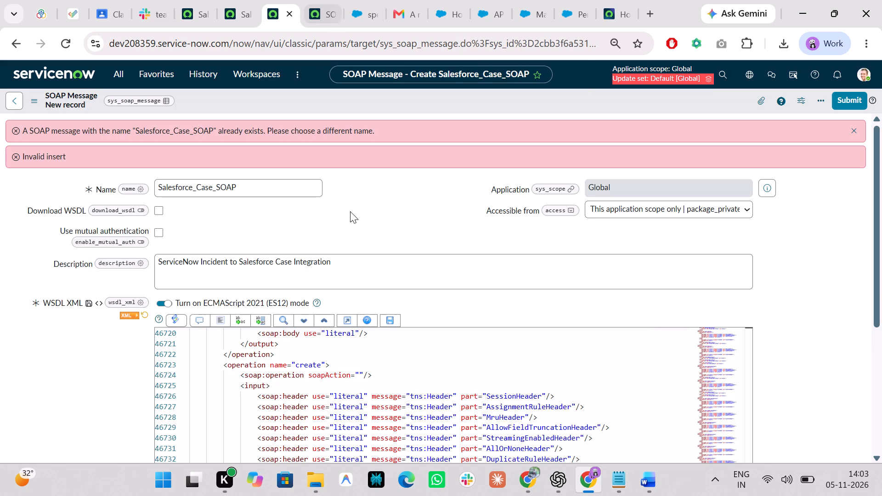
scroll(350, 259, down, 1)
click(382, 307)
key(ctrl+a)
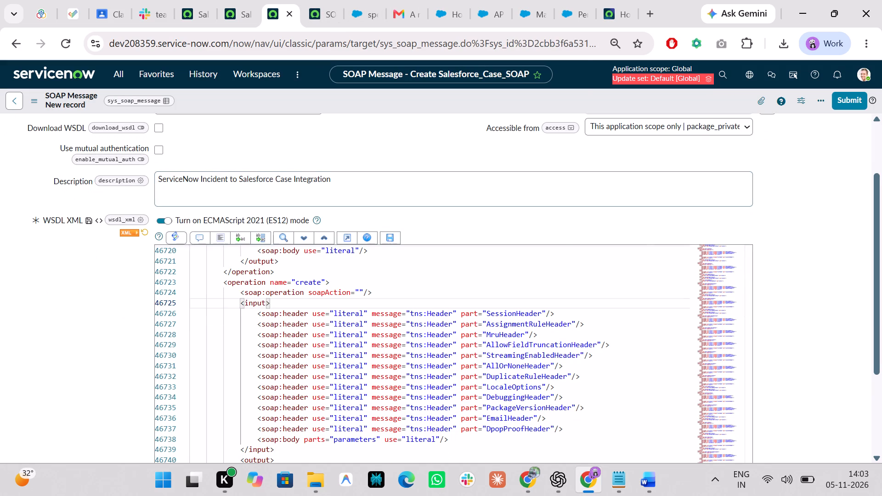
key(ctrl+c)
click(382, 307)
scroll(382, 307, up, 4)
Close the browser tab holding the unsaved duplicate SOAP Message record.
click(325, 0)
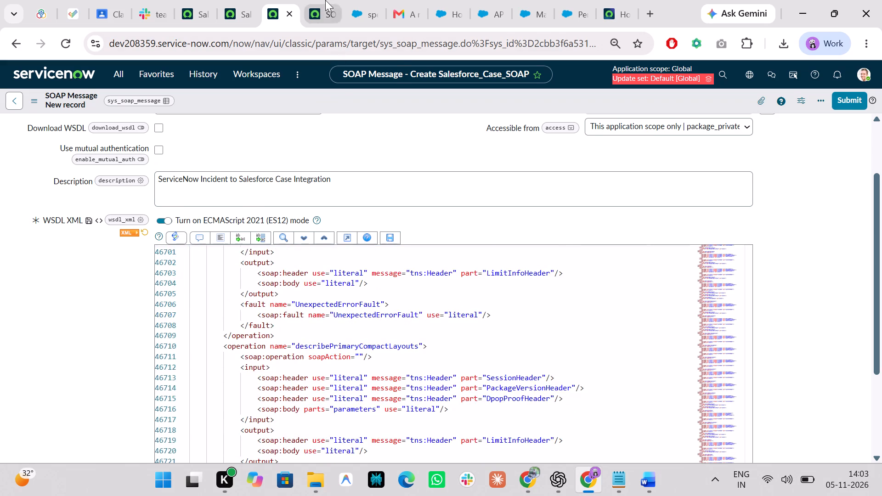
click(280, 0)
click(290, 14)
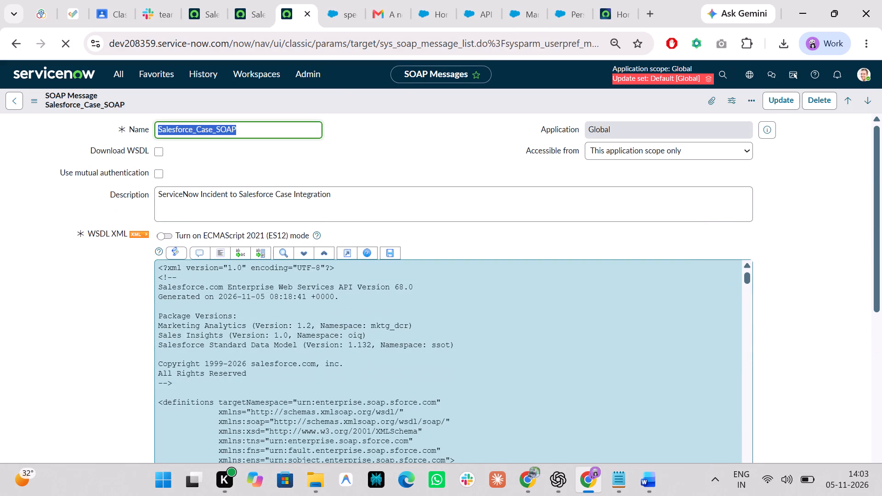
Replace all WSDL XML content in the existing Salesforce_Case_SOAP record with the copied XML and save the record.
click(379, 341)
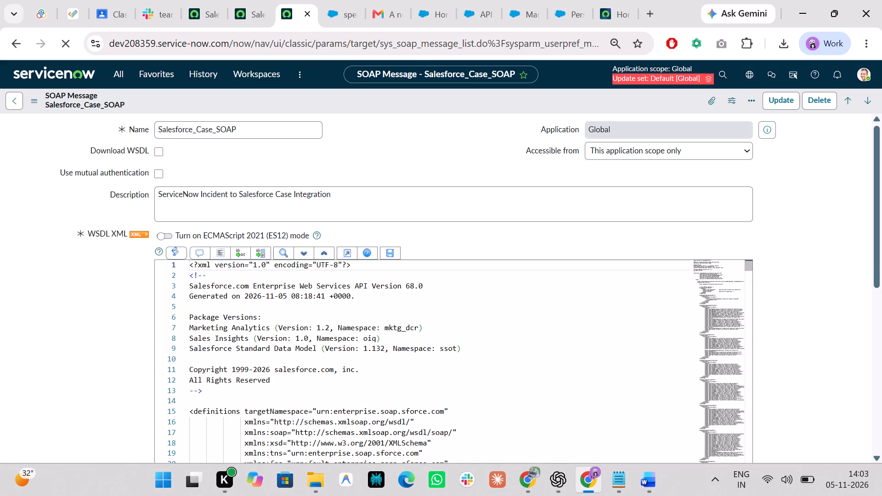
click(276, 348)
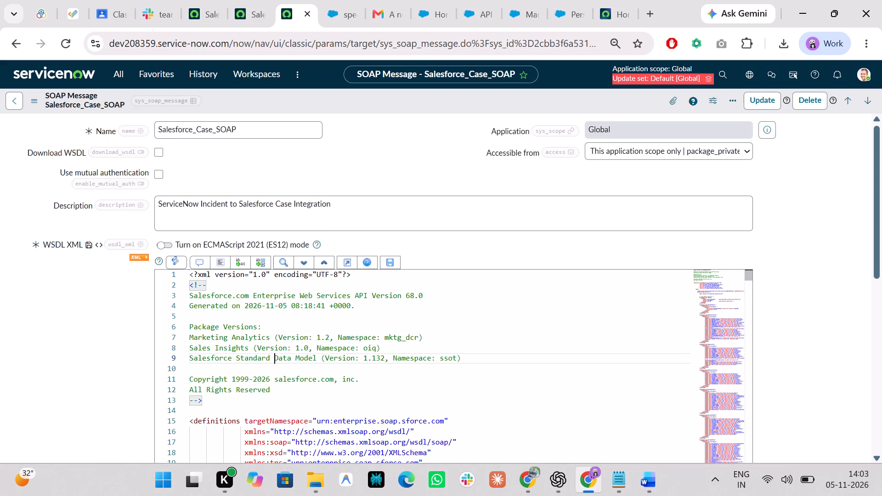
key(ctrl+a)
key(ctrl+v)
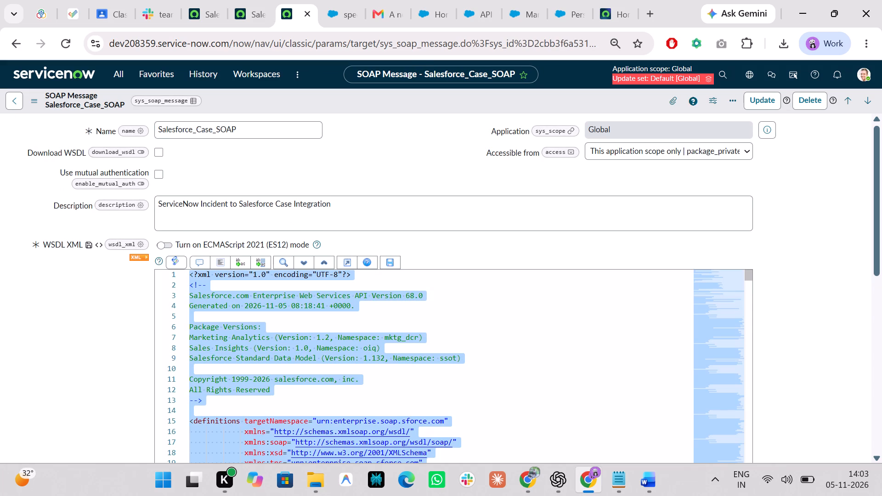
key(ctrl+s)
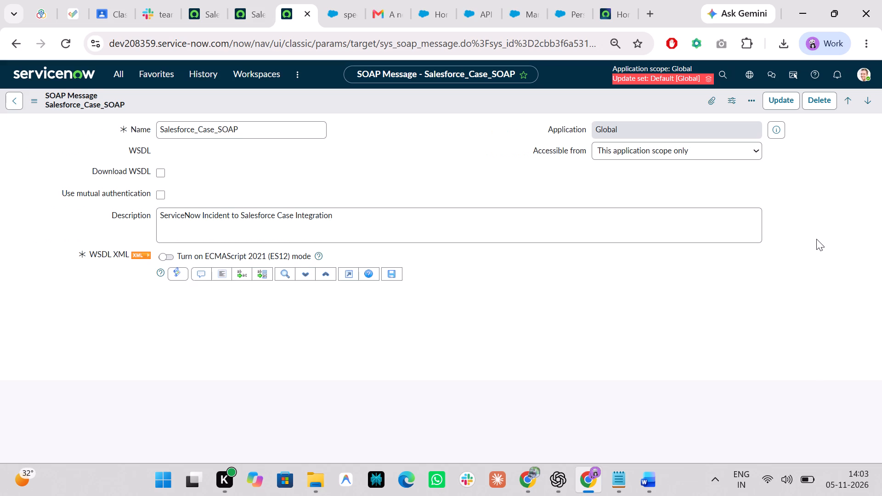